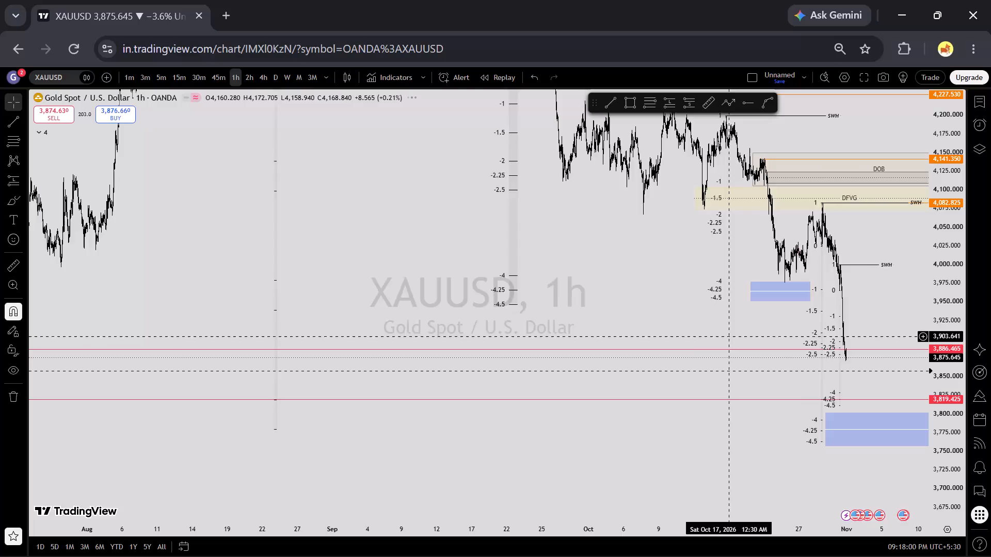
Examine the XAUUSD 1-hour chart's recent decline around the DOB, DFVG, swing-high levels and blue zones.
drag(922, 300, 399, 295)
scroll(572, 301, down, 8)
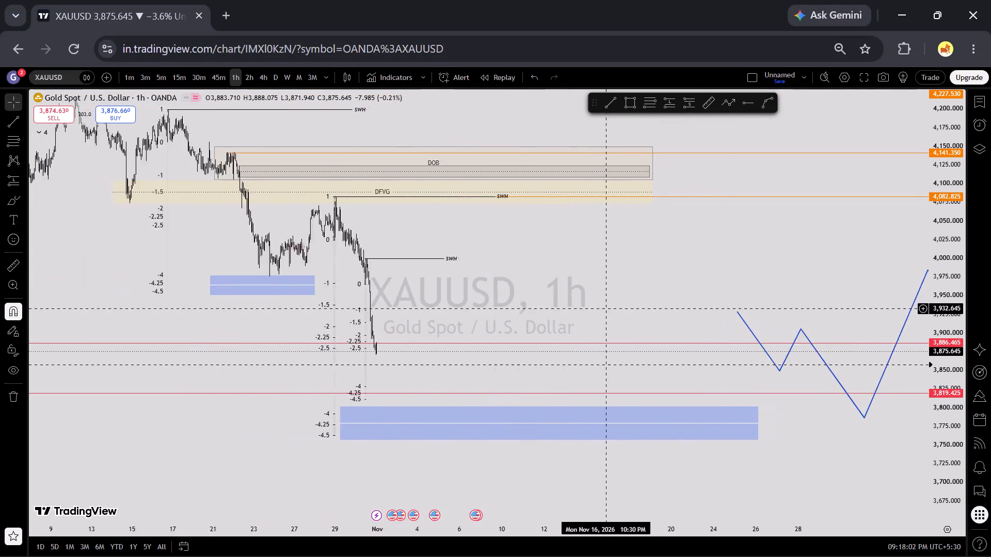
scroll(710, 292, down, 5)
drag(790, 289, 858, 320)
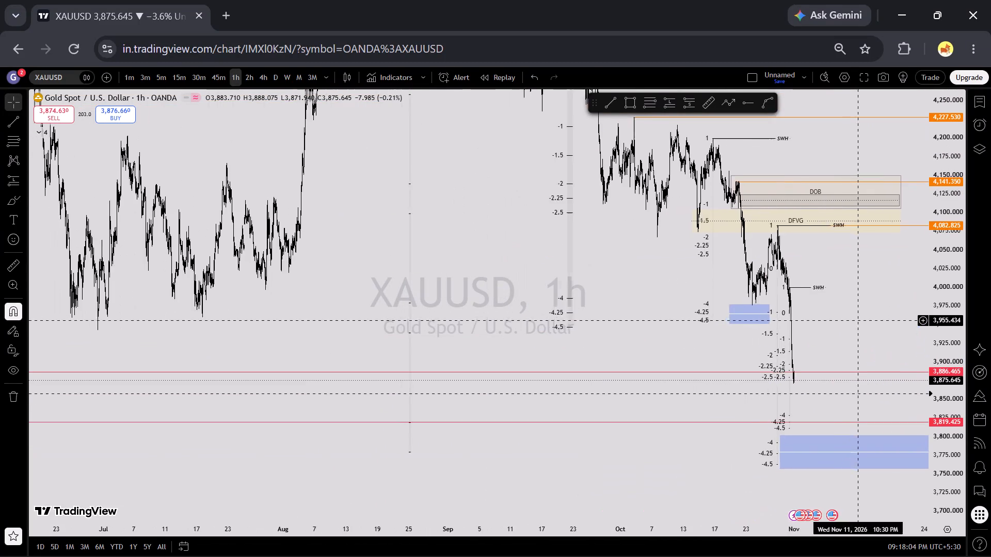
drag(858, 320, 928, 327)
scroll(670, 382, up, 7)
scroll(942, 364, up, 20)
scroll(942, 364, up, 1)
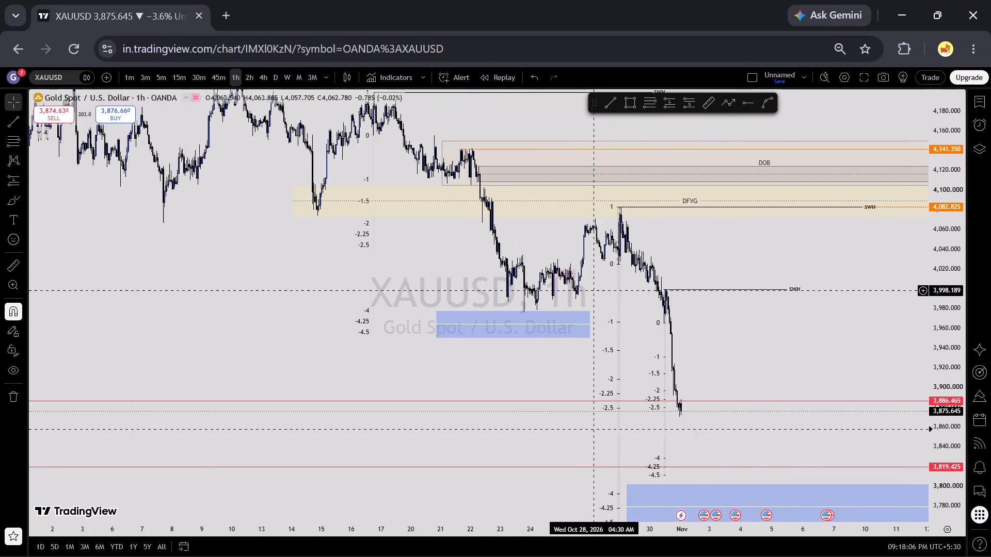
drag(744, 326, 899, 291)
Switch to the 4-hour interval and delete the projection-level drawing anchored around September 22.
click(259, 80)
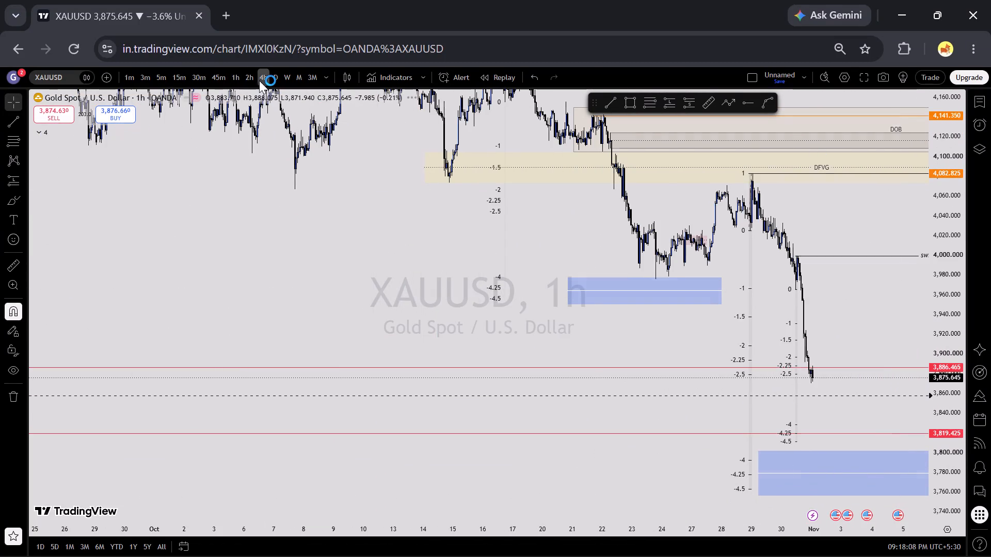
scroll(683, 170, up, 7)
scroll(980, 277, down, 13)
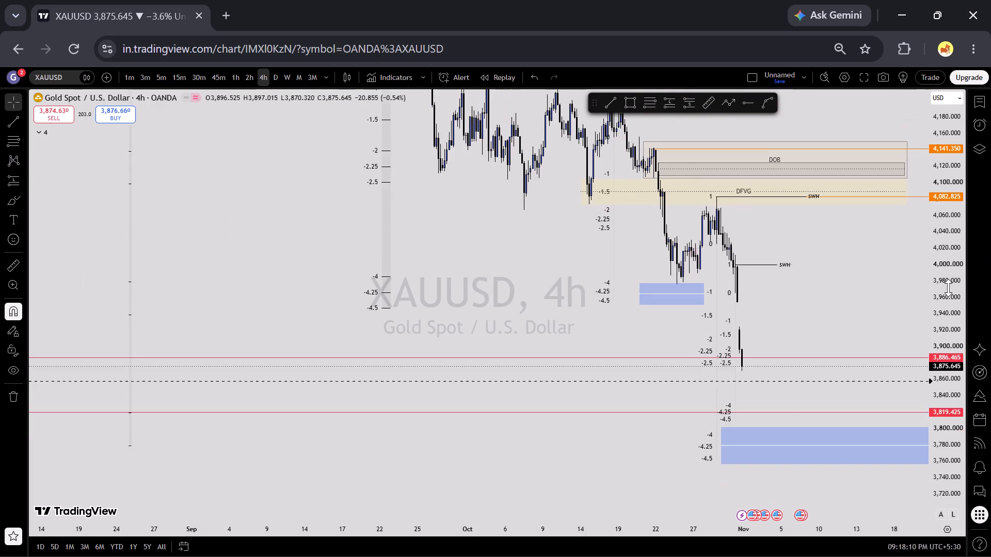
scroll(948, 288, down, 20)
scroll(948, 288, down, 4)
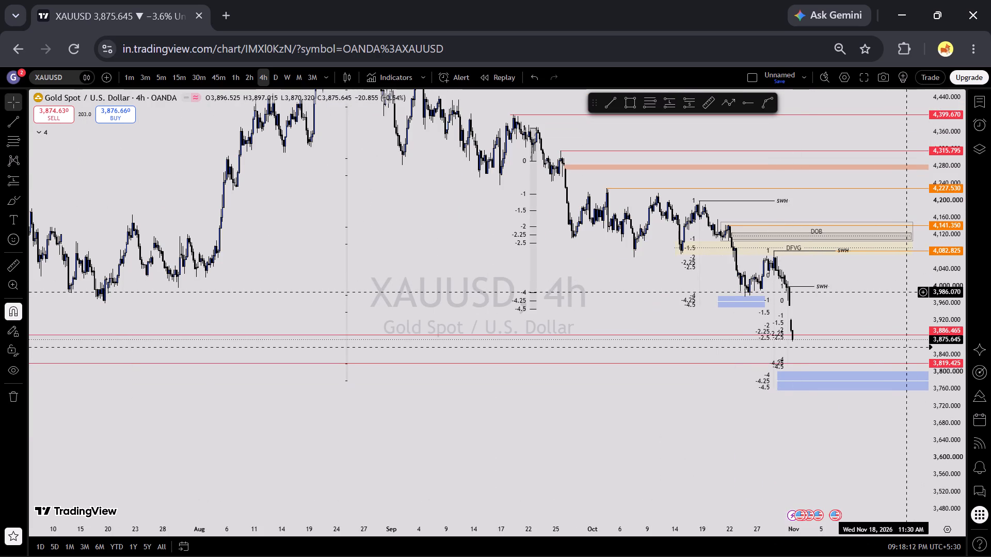
click(533, 298)
click(531, 291)
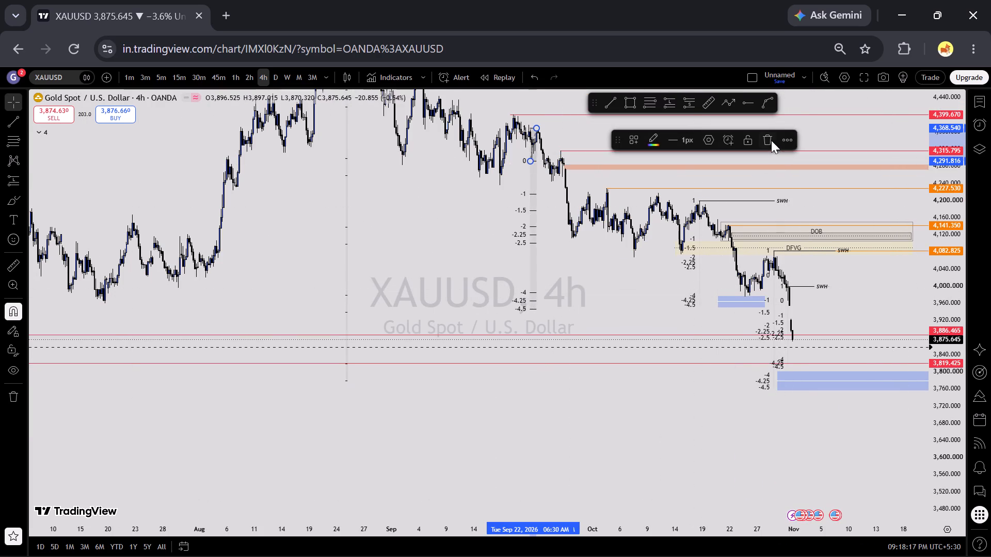
click(771, 140)
Save the settings of the projection-level drawing at August 25 as the drawing template STDVX, replacing the existing template.
scroll(907, 268, down, 3)
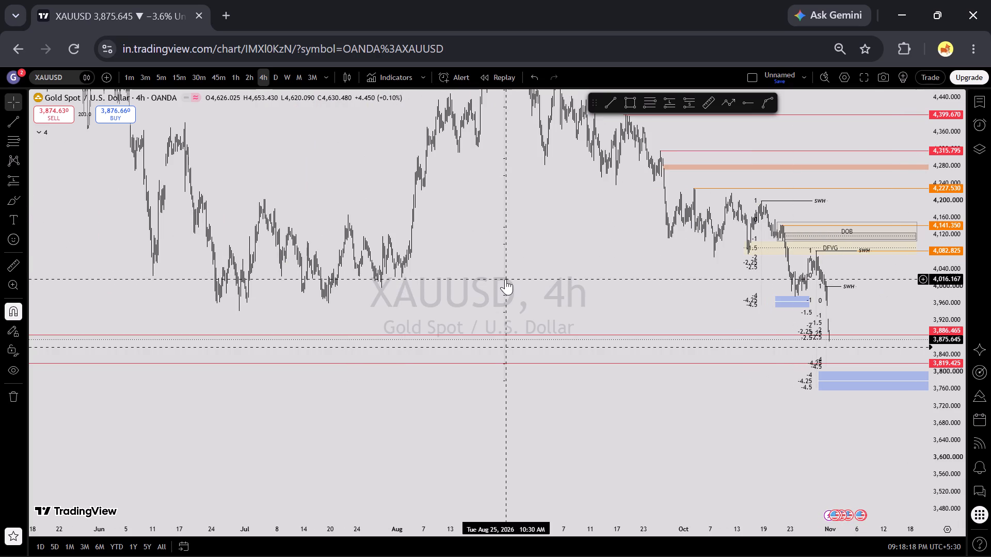
click(504, 278)
click(642, 144)
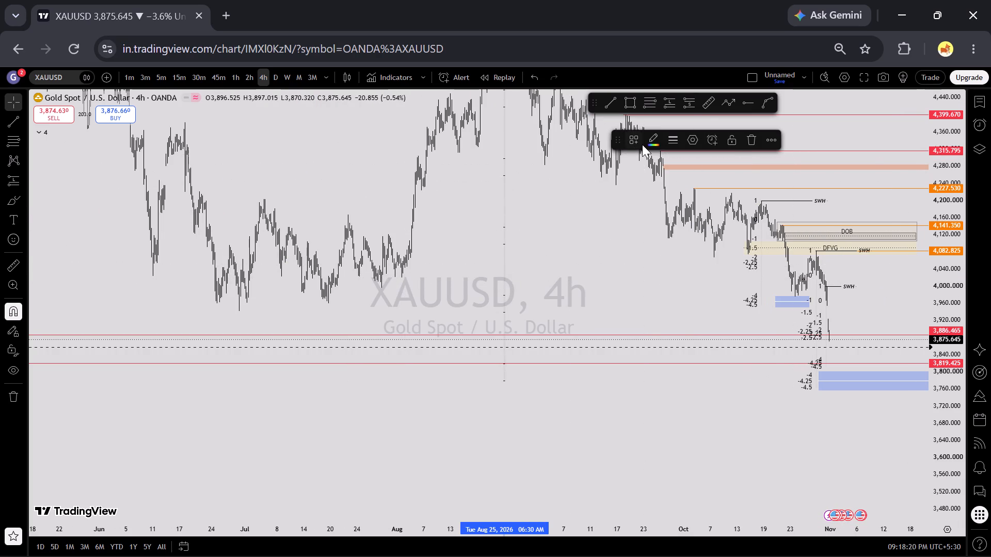
click(644, 165)
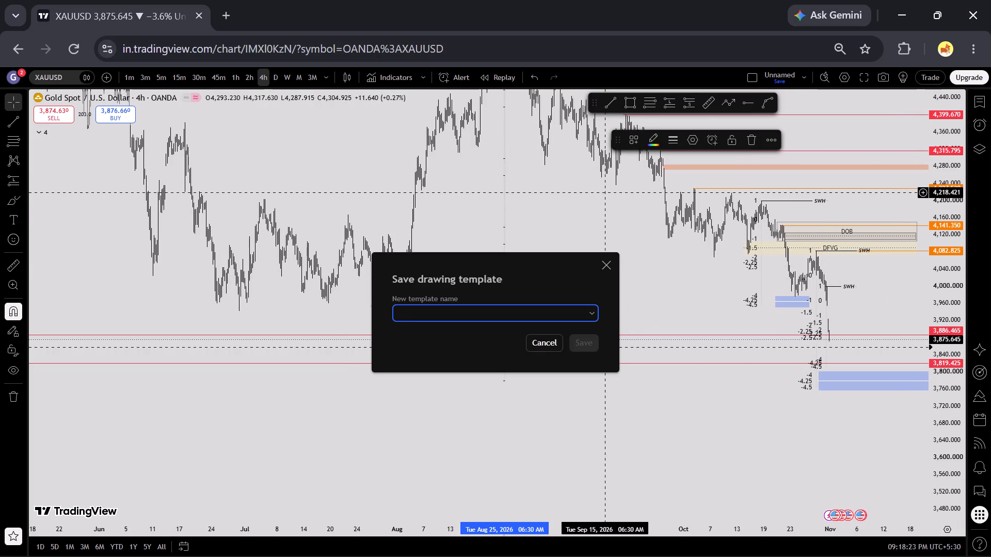
text(st)
text(dv)
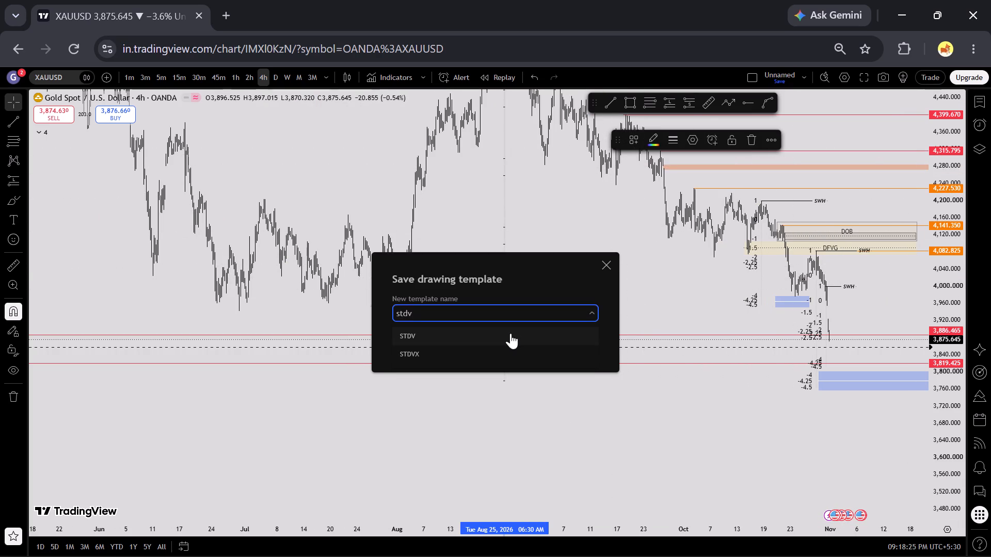
click(488, 347)
click(577, 342)
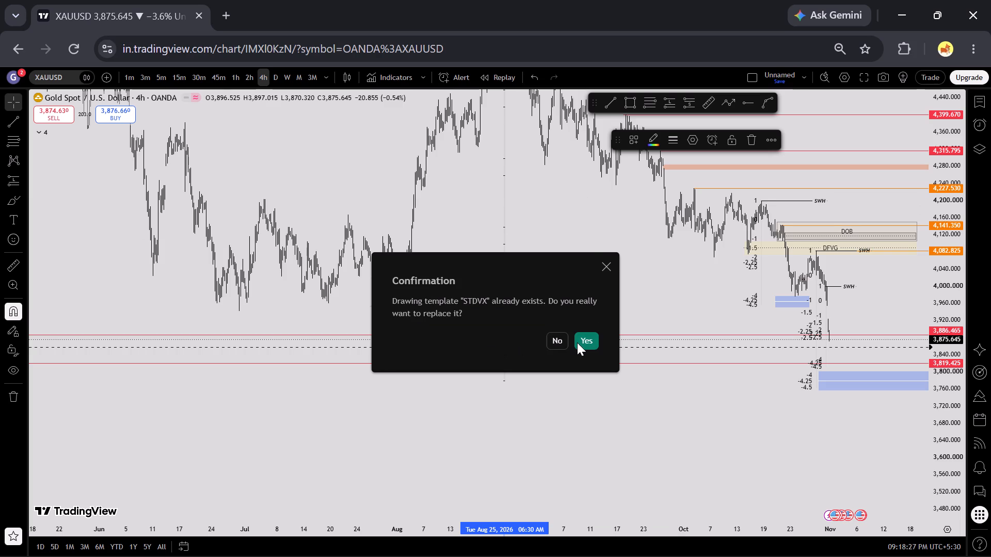
click(579, 342)
click(609, 303)
Examine the latest 4-hour price action against the SWH levels and blue projection zones, and dismiss the advertisement.
scroll(908, 320, up, 3)
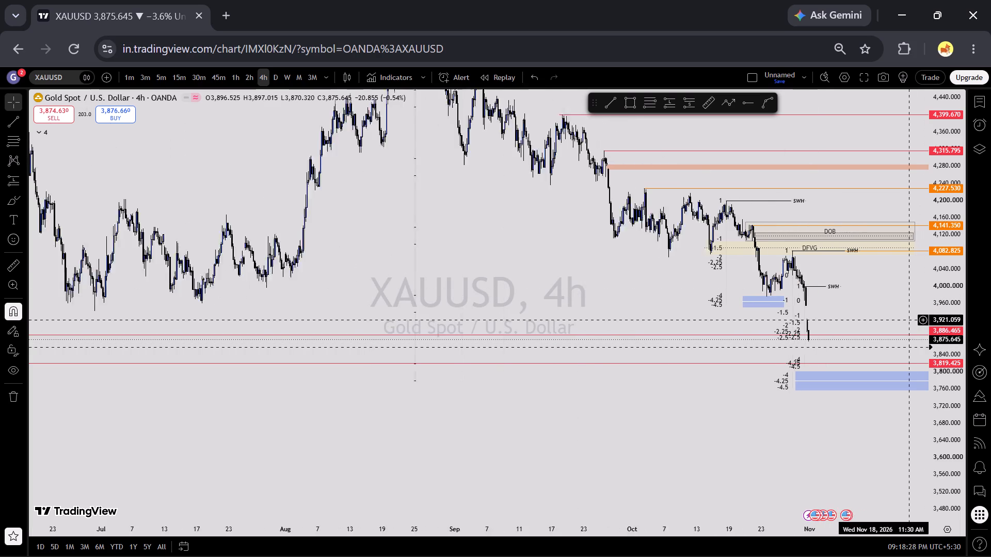
scroll(865, 310, up, 5)
scroll(960, 331, up, 13)
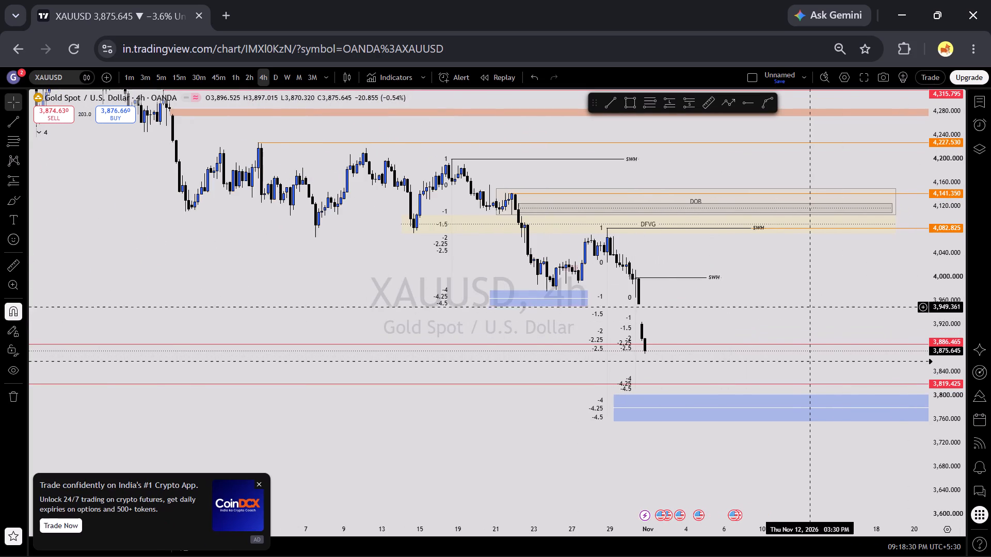
scroll(804, 293, up, 2)
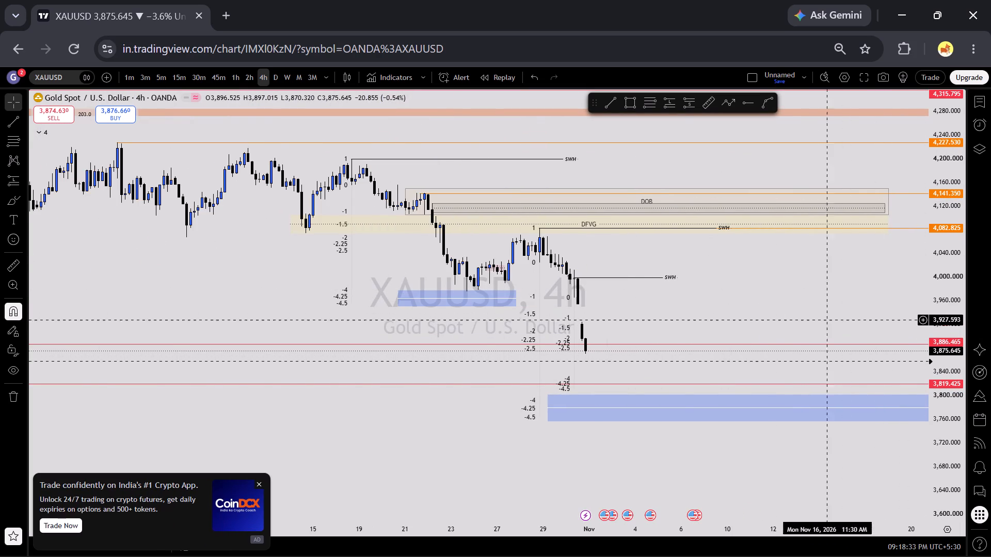
scroll(658, 322, up, 4)
scroll(957, 364, up, 3)
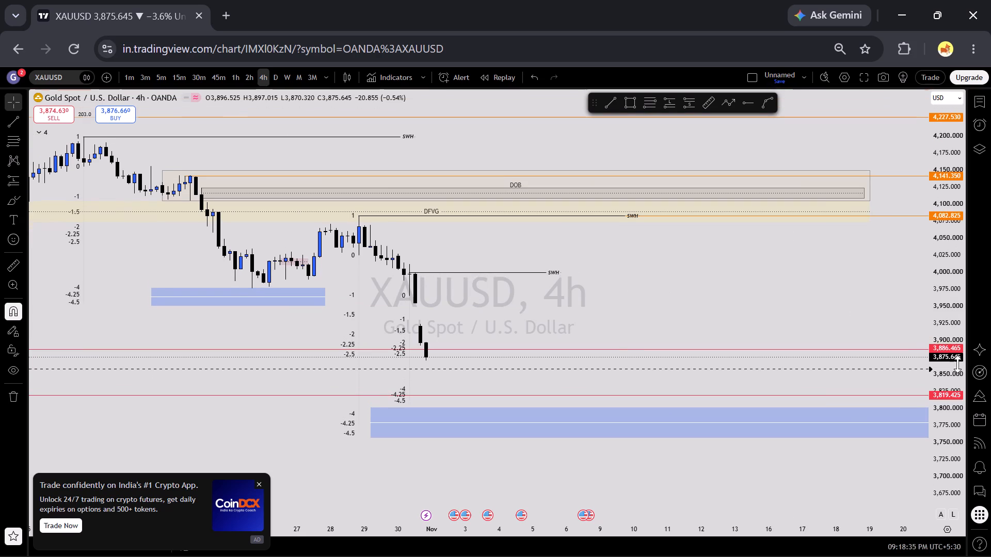
drag(781, 319, 811, 284)
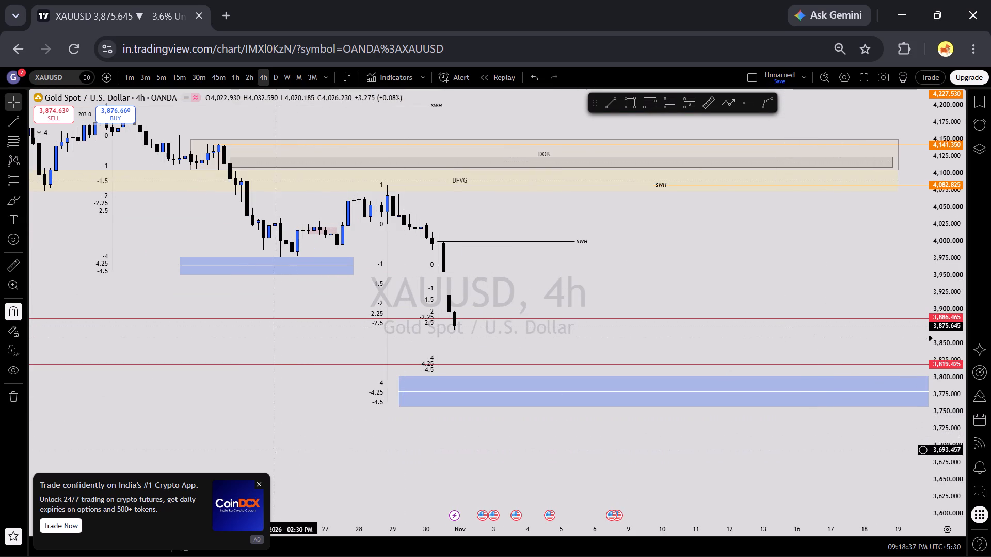
click(261, 481)
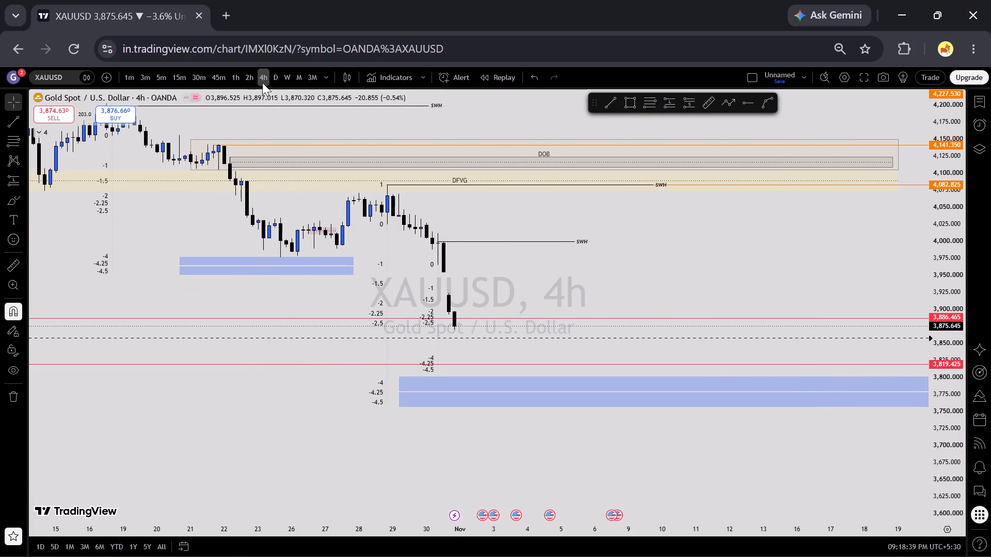
Compare gold price across the 2-hour, 4-hour and daily intervals, finishing on the recent drop in the 1-hour chart.
click(253, 78)
click(263, 83)
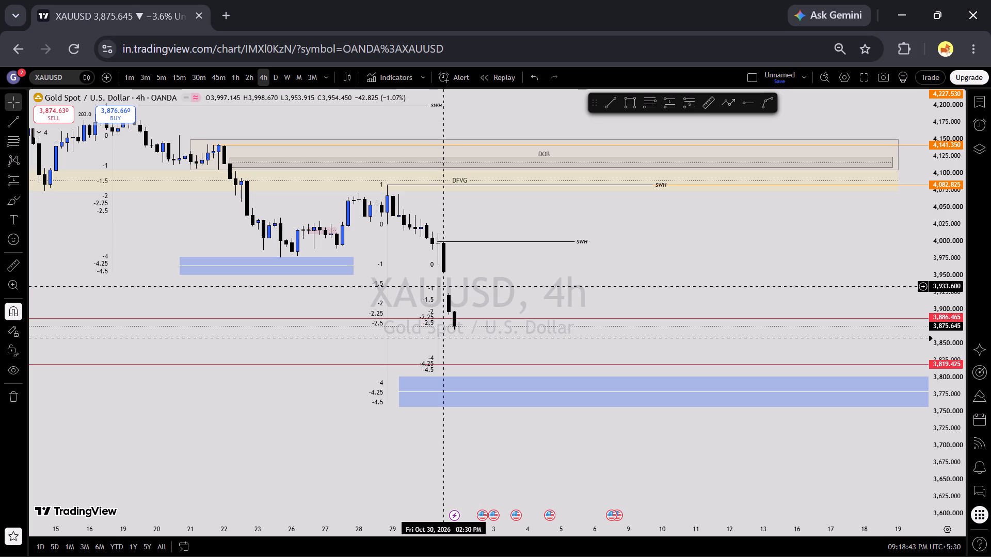
click(273, 82)
click(270, 82)
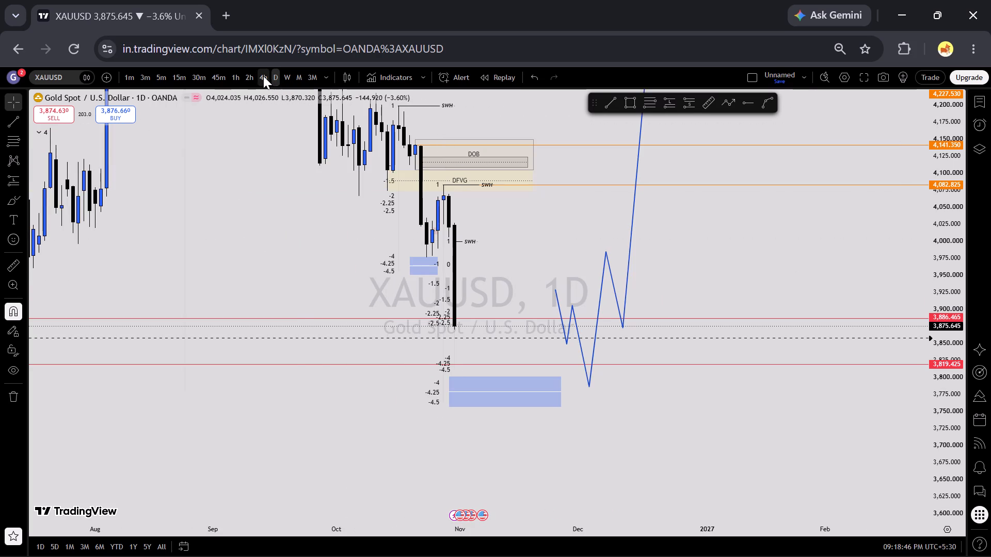
click(263, 76)
click(253, 74)
click(232, 77)
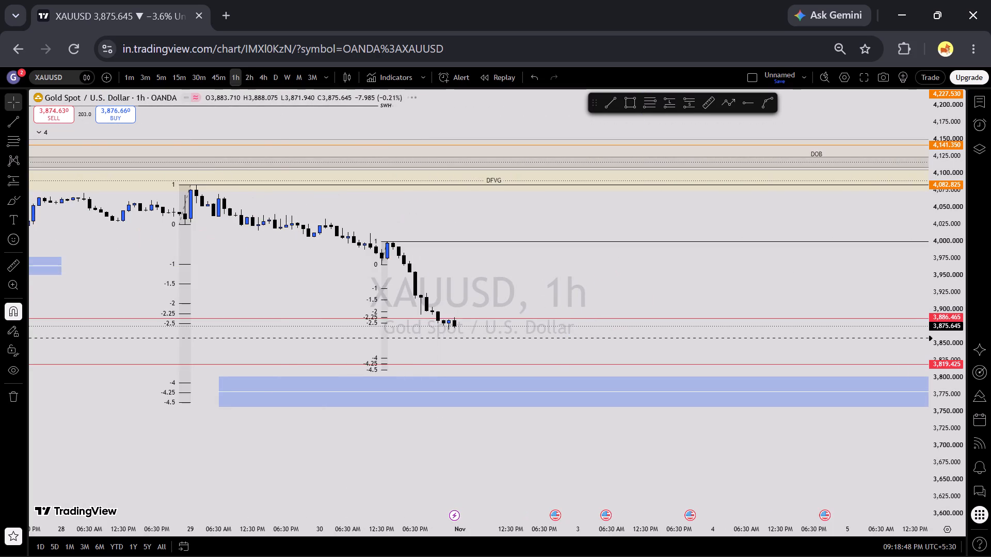
scroll(414, 174, down, 5)
scroll(932, 350, up, 13)
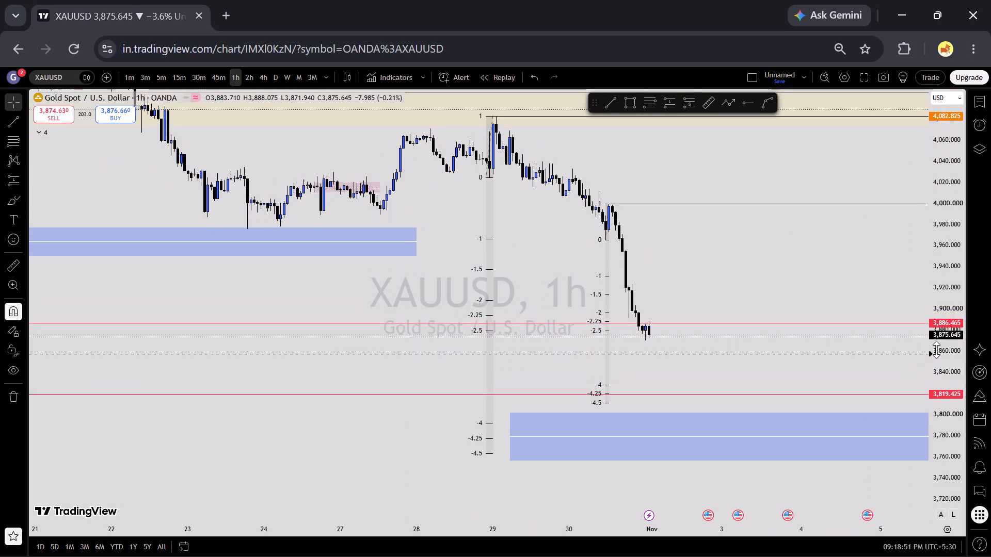
scroll(936, 350, up, 3)
scroll(835, 321, up, 5)
scroll(976, 277, down, 14)
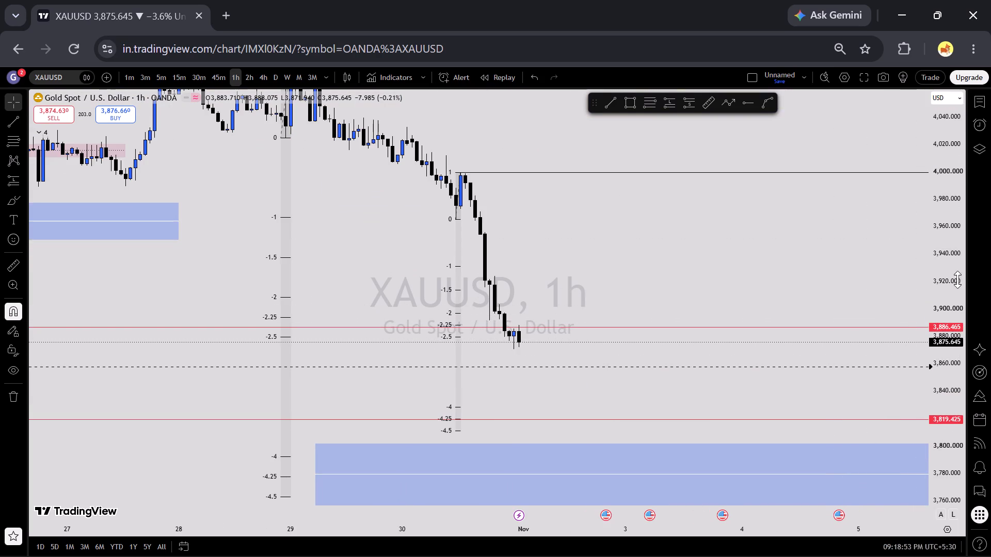
scroll(957, 280, down, 7)
Examine gold on the daily interval, comparing the latest drop with the marked levels, older lows and the drawn blue forecast path.
click(278, 73)
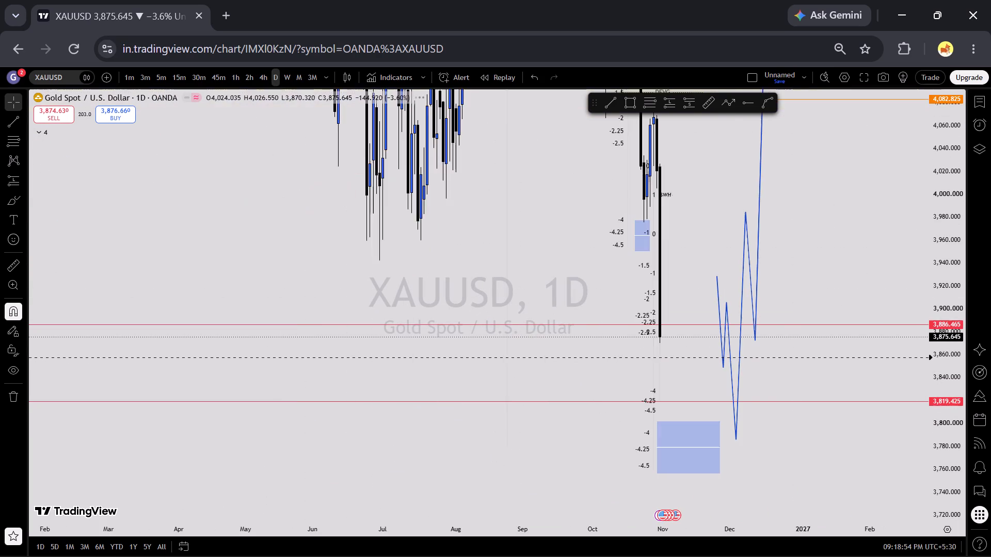
scroll(801, 258, up, 10)
scroll(957, 310, down, 11)
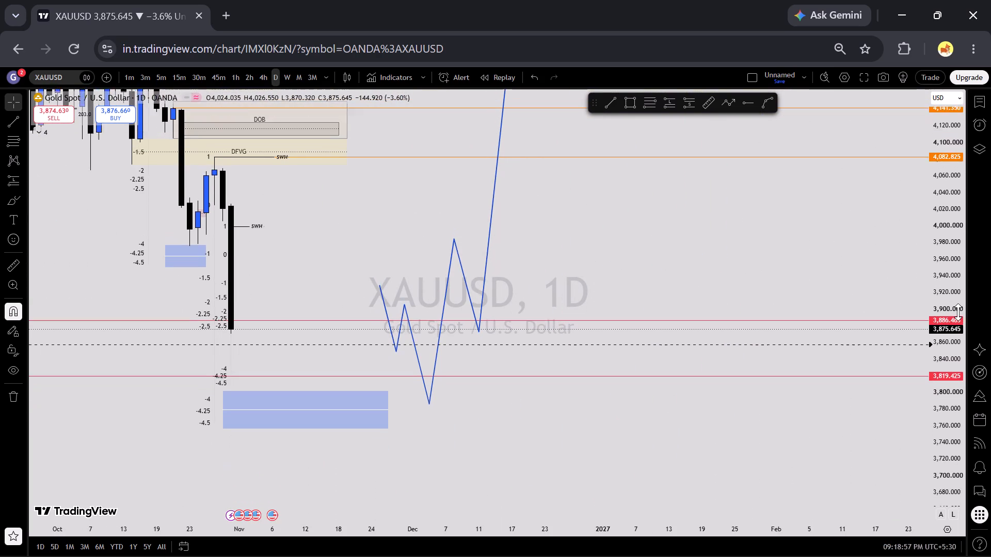
scroll(958, 312, down, 2)
drag(697, 258, 812, 235)
scroll(920, 287, down, 3)
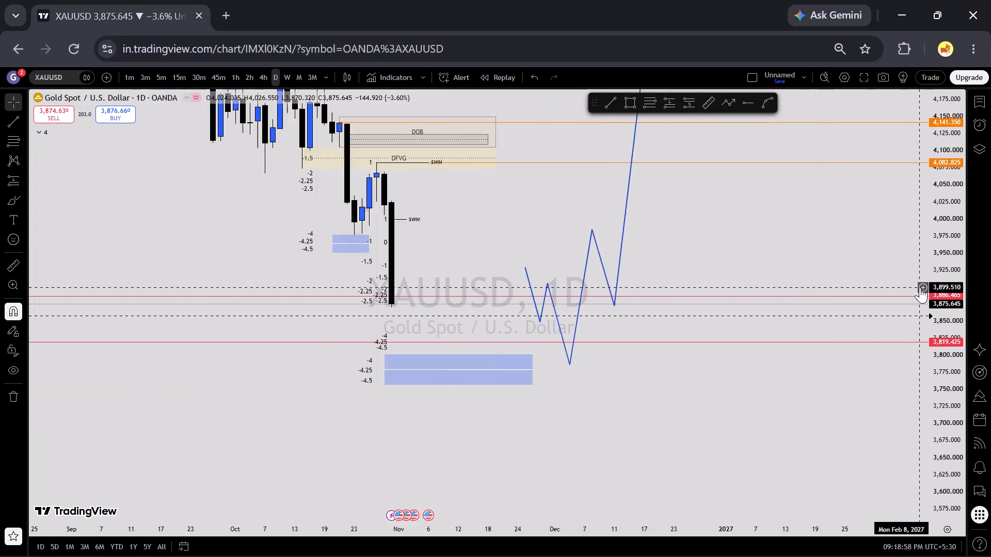
scroll(928, 282, up, 2)
scroll(977, 324, up, 4)
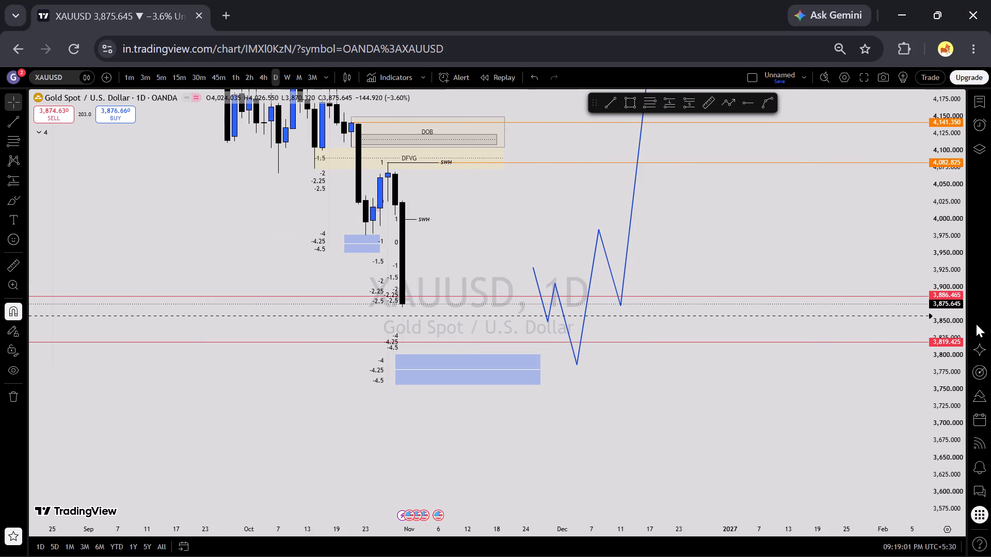
scroll(959, 317, down, 4)
drag(745, 255, 766, 283)
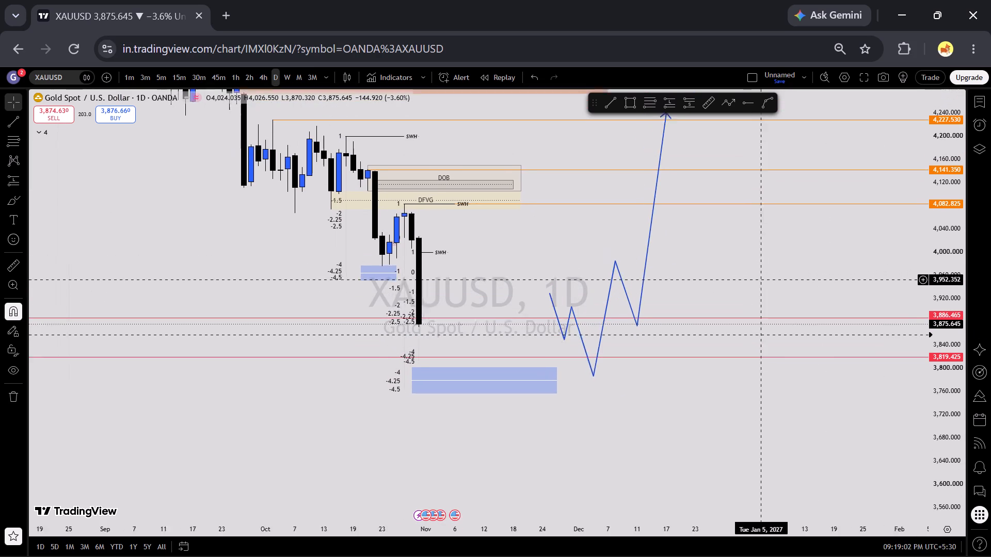
drag(766, 283, 774, 285)
scroll(921, 312, up, 4)
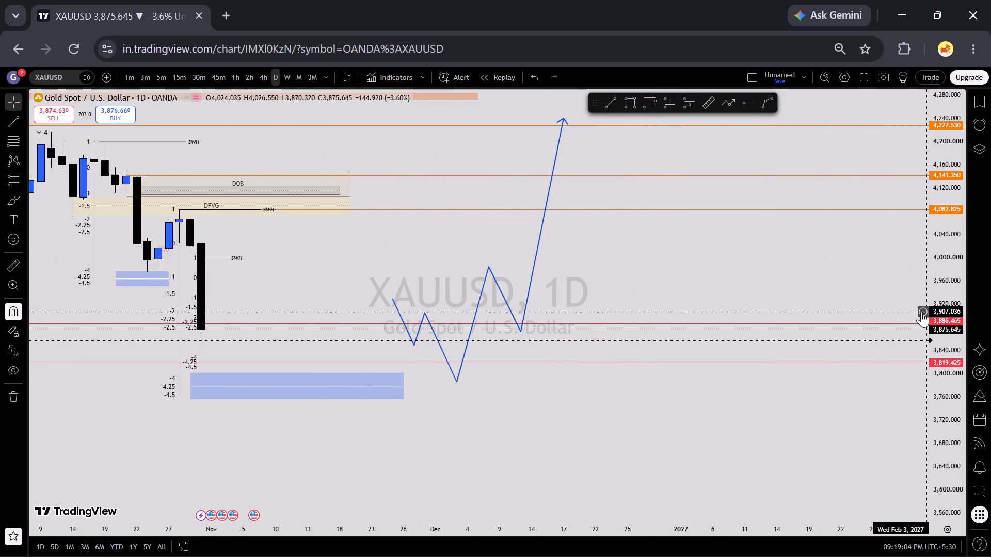
scroll(921, 312, down, 5)
scroll(945, 313, up, 6)
scroll(945, 313, down, 7)
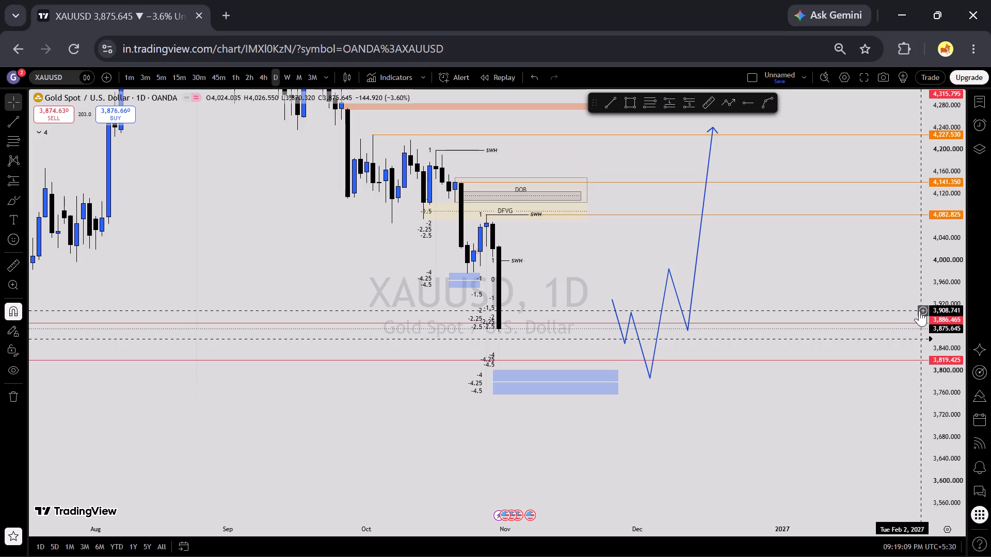
scroll(888, 310, down, 2)
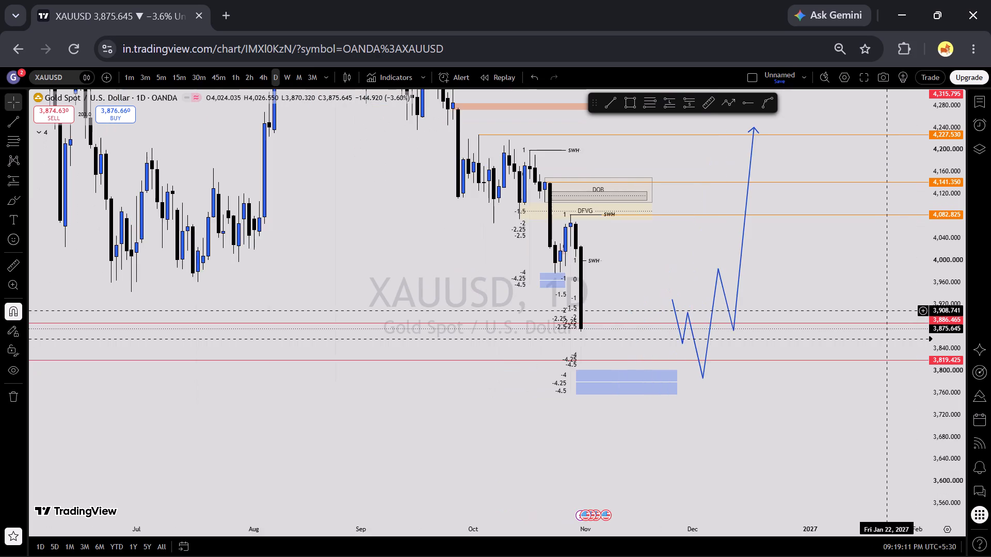
scroll(888, 310, up, 2)
scroll(888, 310, down, 8)
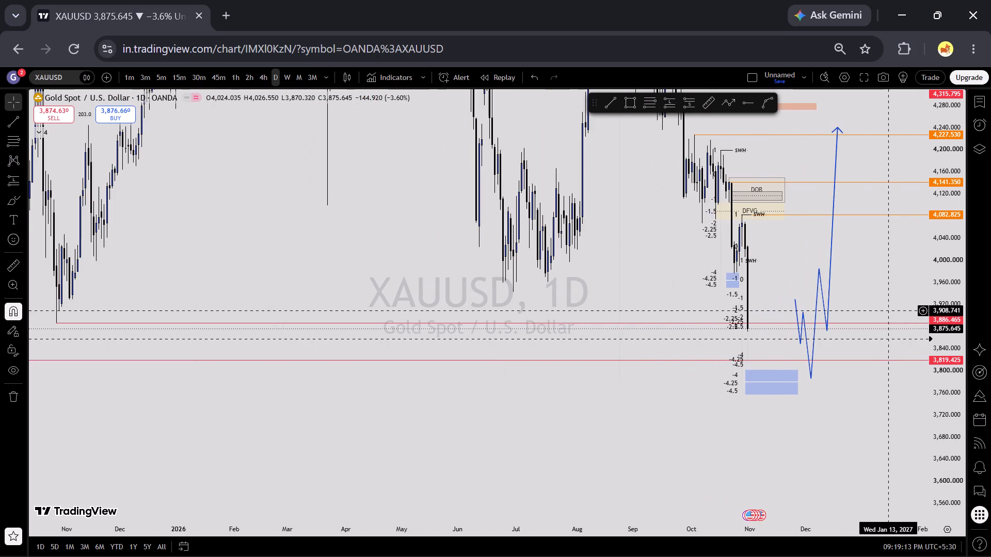
scroll(888, 310, up, 7)
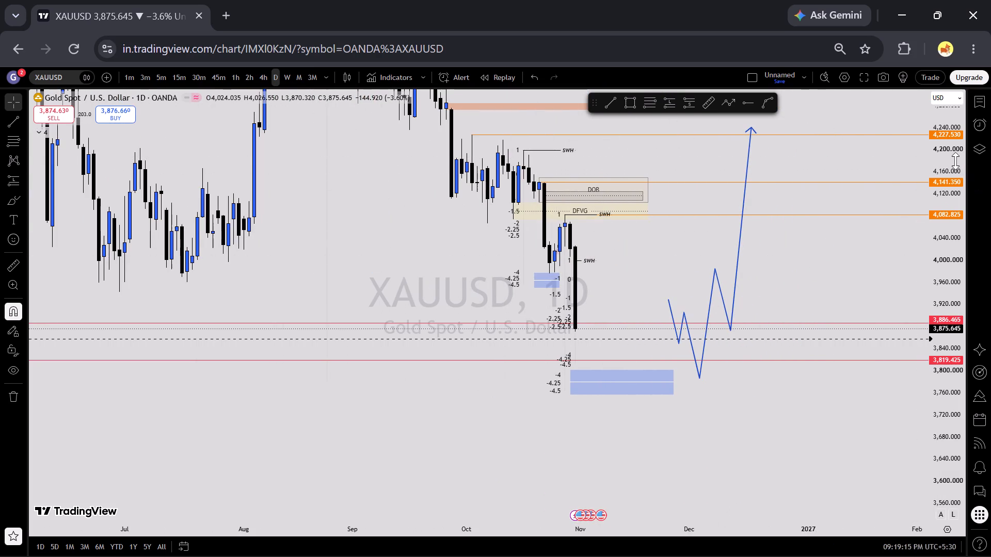
Open the watchlist and load the U.S. Dollar Index (DXY) chart for viewing.
click(980, 100)
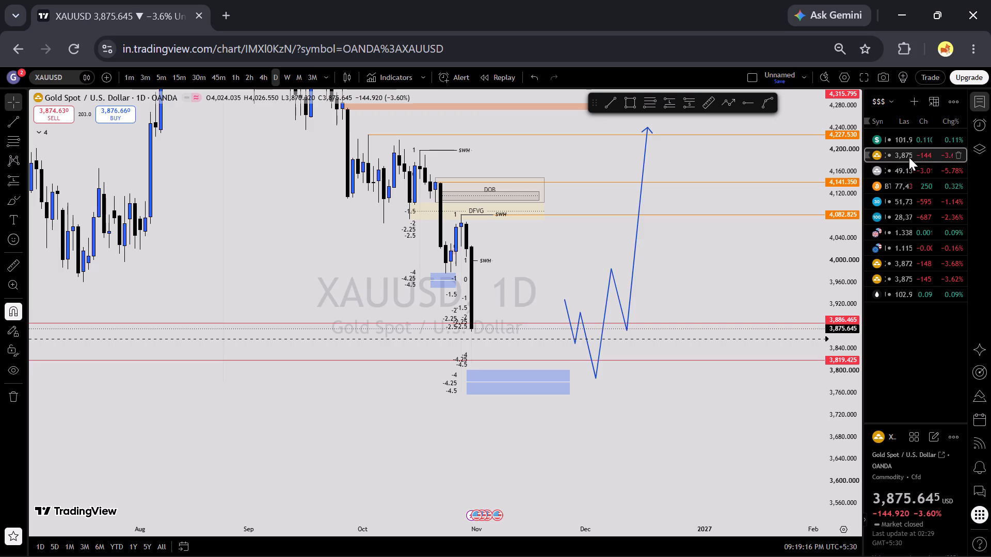
click(916, 141)
scroll(826, 252, down, 17)
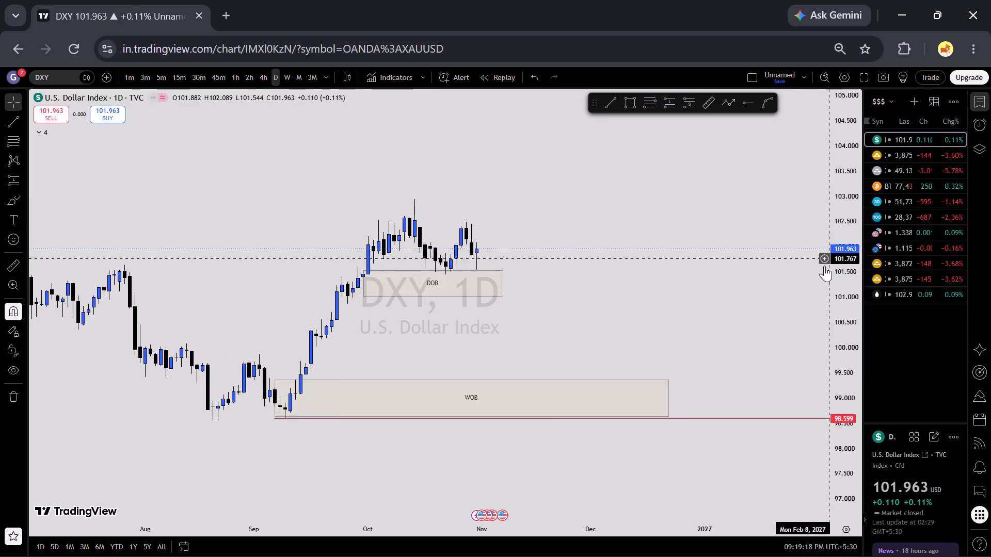
On the 4-hour Dollar Index chart, shorten the DOB zone so that it ends at about October 27.
scroll(824, 266, down, 5)
scroll(803, 284, up, 7)
drag(588, 327, 809, 301)
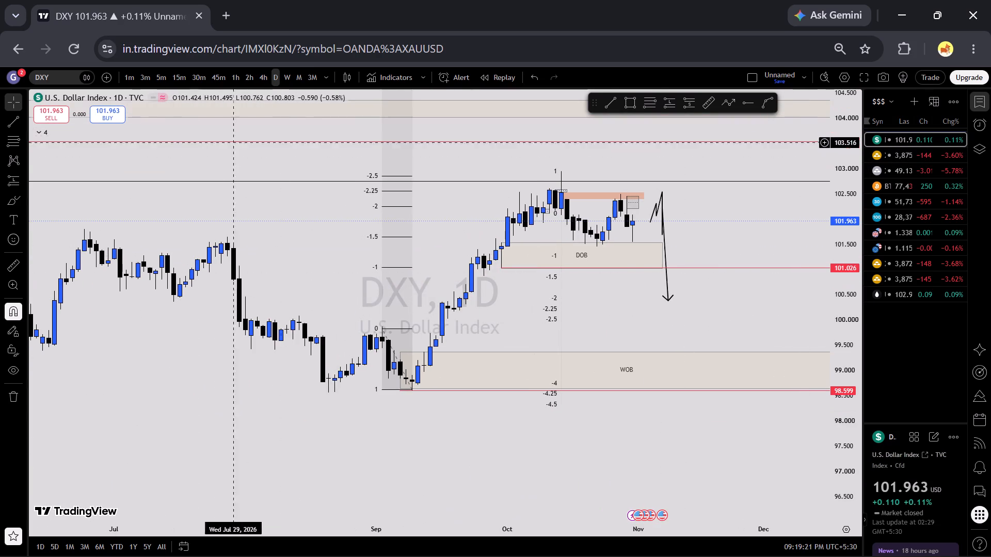
click(265, 78)
scroll(543, 273, down, 7)
scroll(693, 294, down, 4)
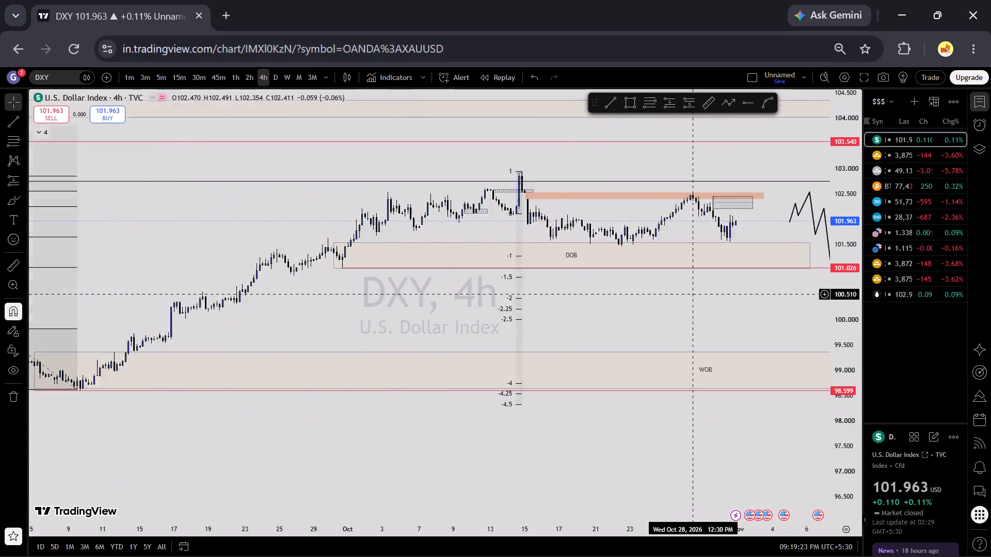
drag(733, 304, 613, 337)
scroll(857, 347, up, 7)
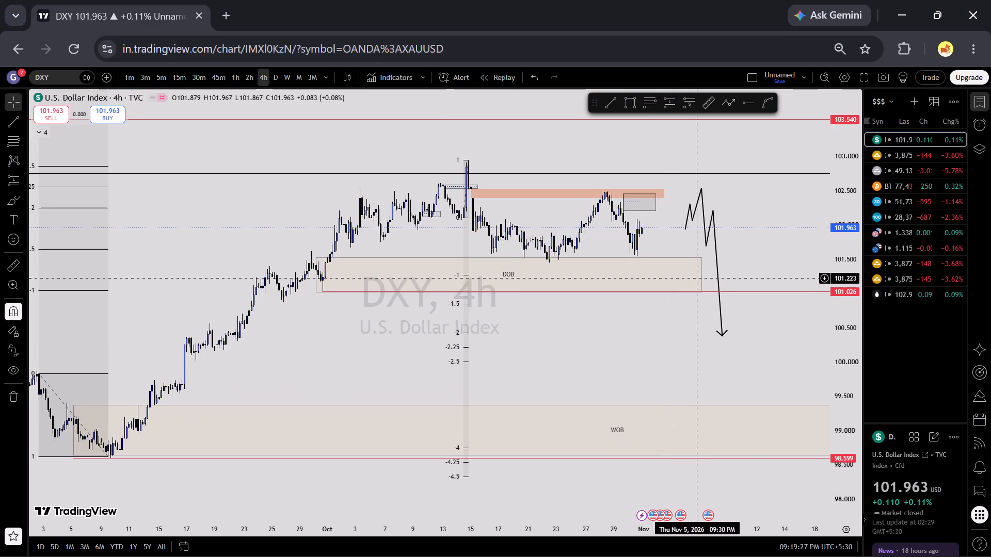
drag(699, 277, 586, 279)
drag(617, 324, 619, 332)
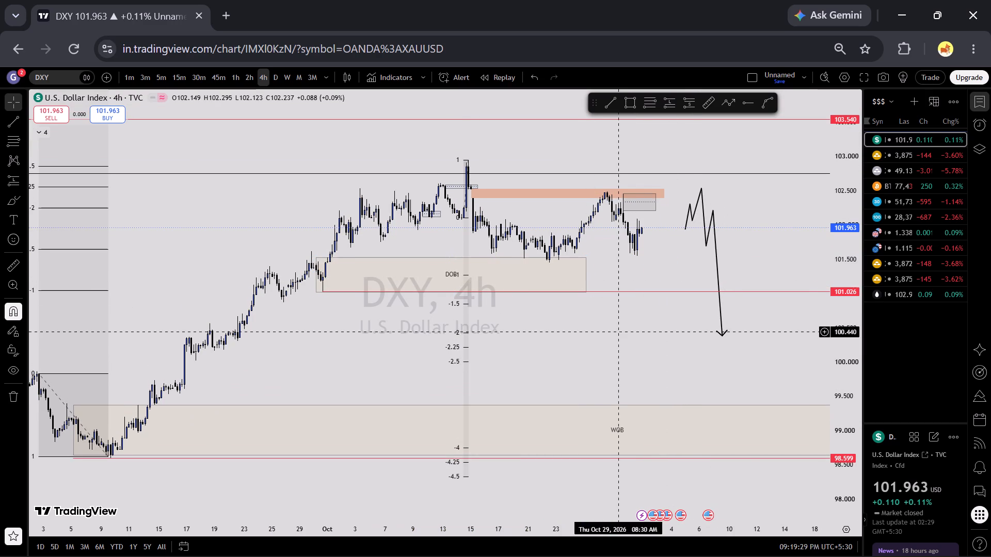
On the daily Dollar Index chart, delete the two small boxes drawn over the mid-October candles.
click(276, 80)
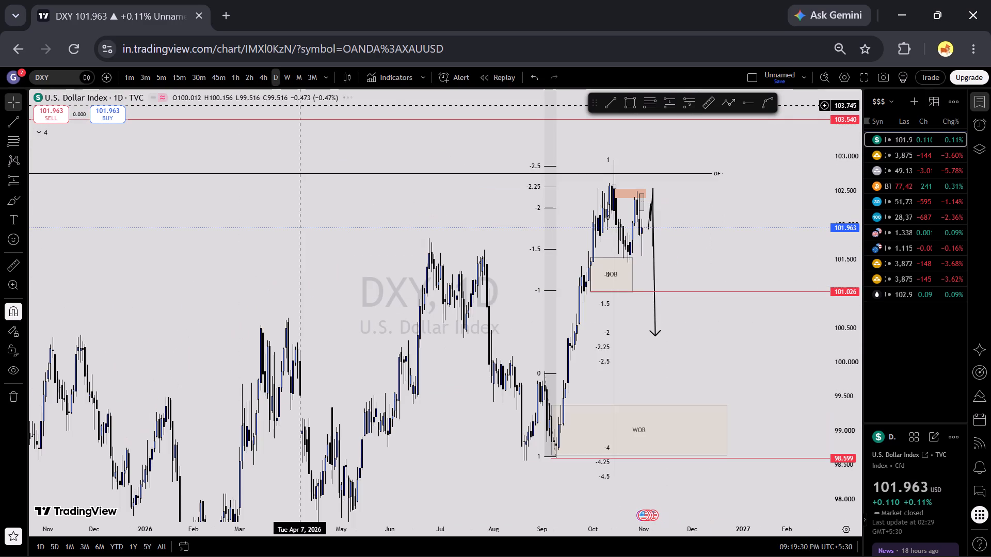
scroll(832, 361, down, 10)
scroll(832, 361, up, 4)
scroll(613, 363, up, 7)
drag(564, 345, 649, 335)
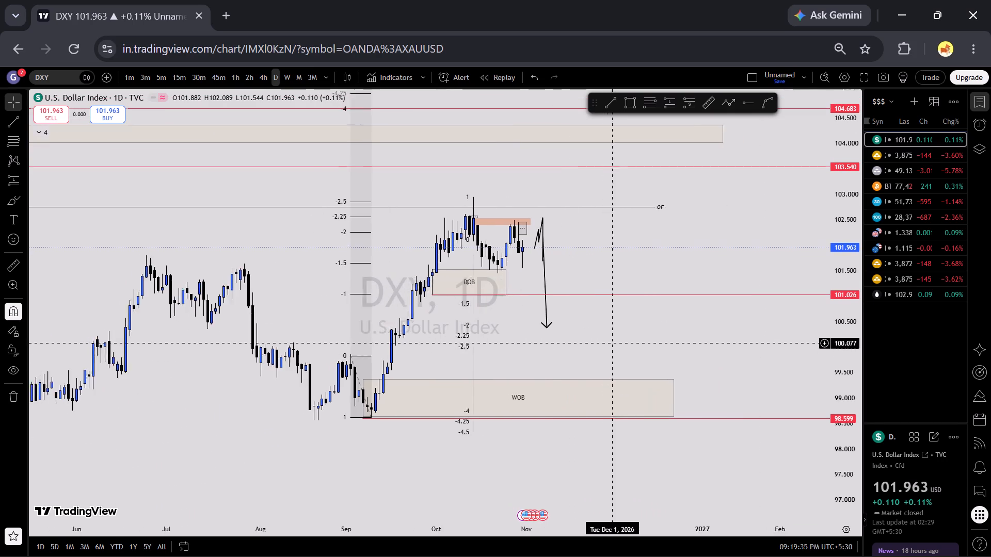
drag(649, 335, 685, 333)
scroll(636, 325, up, 4)
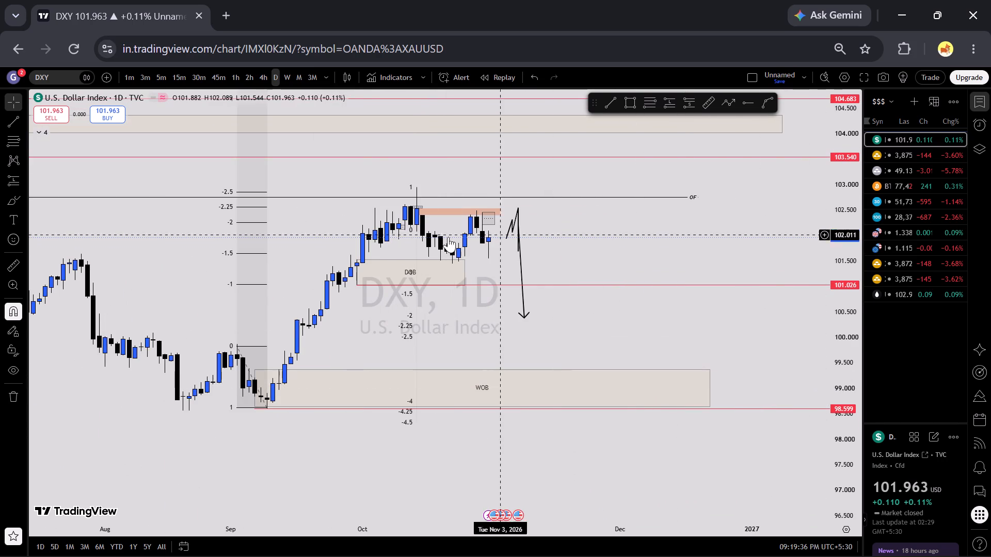
click(400, 224)
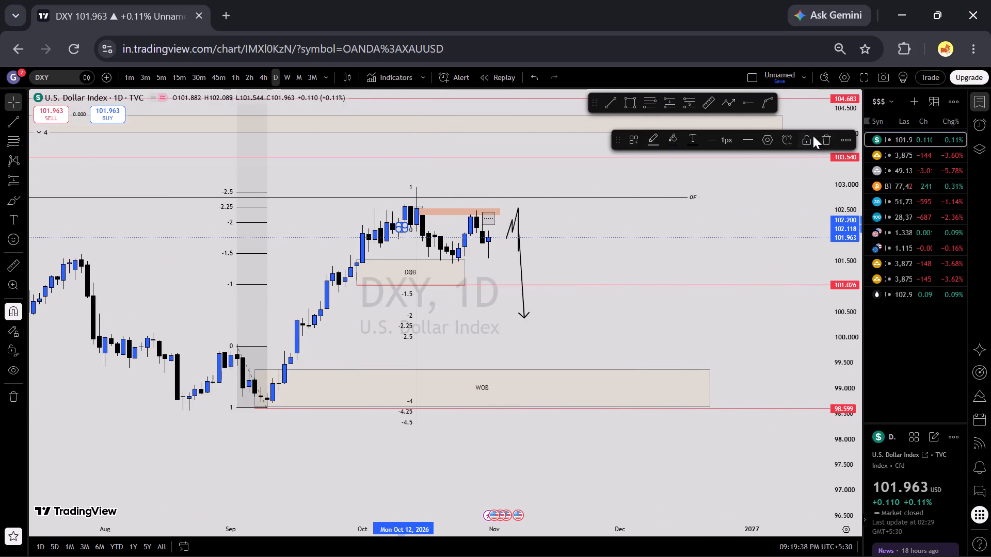
click(821, 135)
click(422, 202)
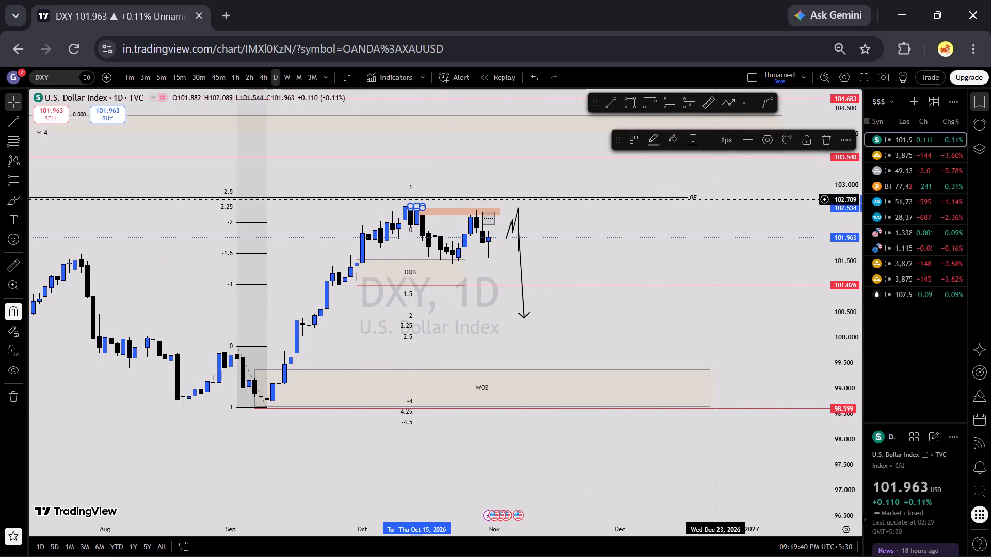
click(828, 132)
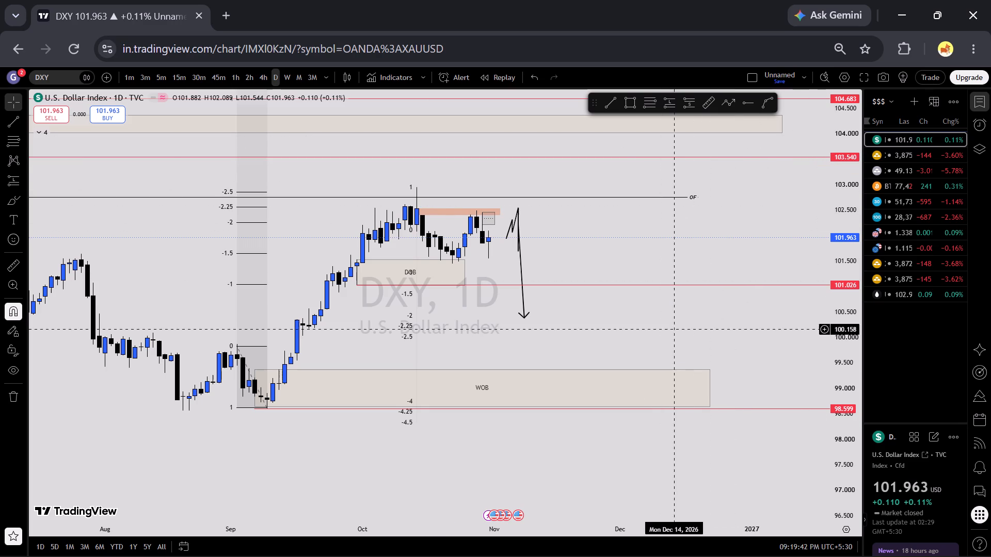
Draw a rectangle with the Buying zone template between the -2 and -2.5 projection levels, from October 16 to November 17.
click(632, 104)
click(632, 137)
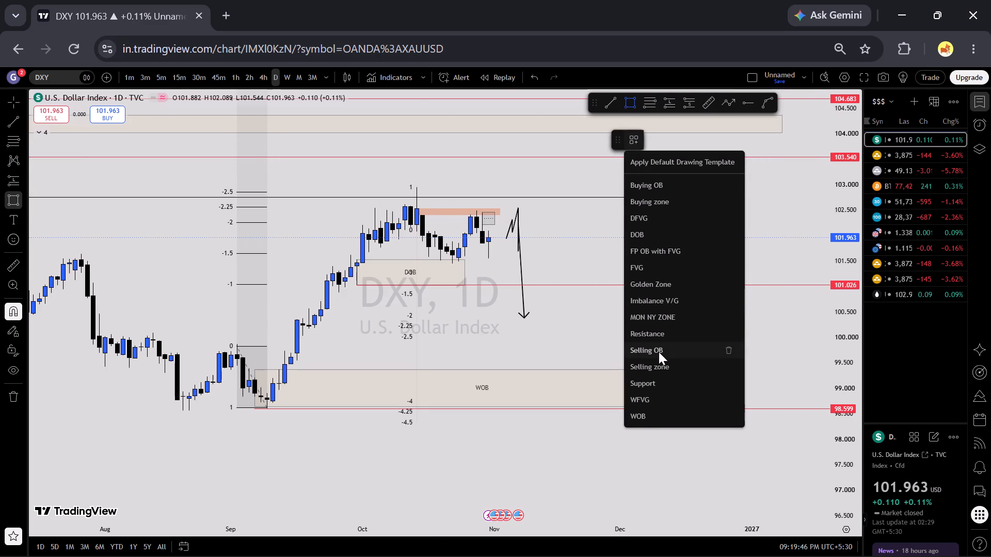
click(658, 206)
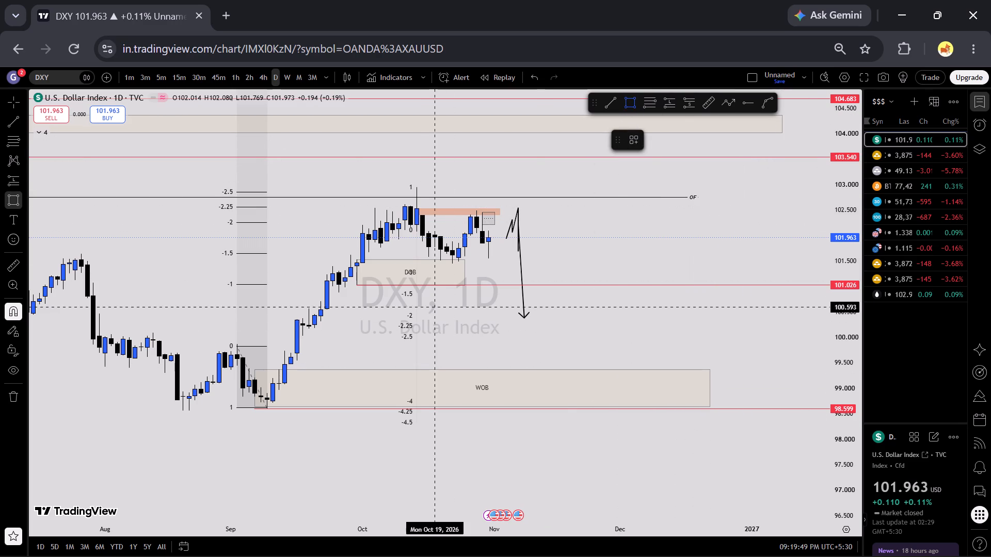
click(429, 316)
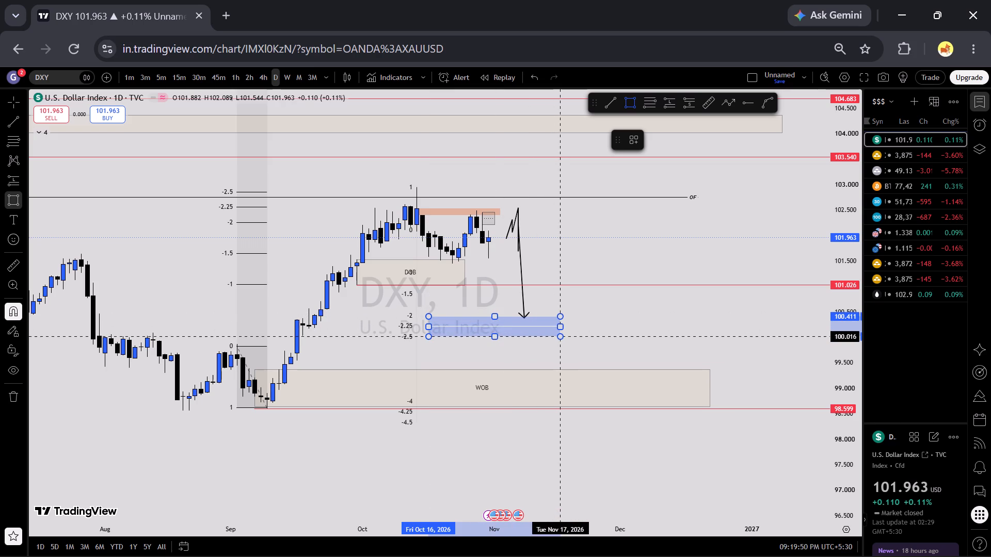
click(559, 336)
click(584, 353)
Draw a second Buying zone rectangle between the -4 and -4.5 projection levels, from October 20 to December 1.
click(626, 106)
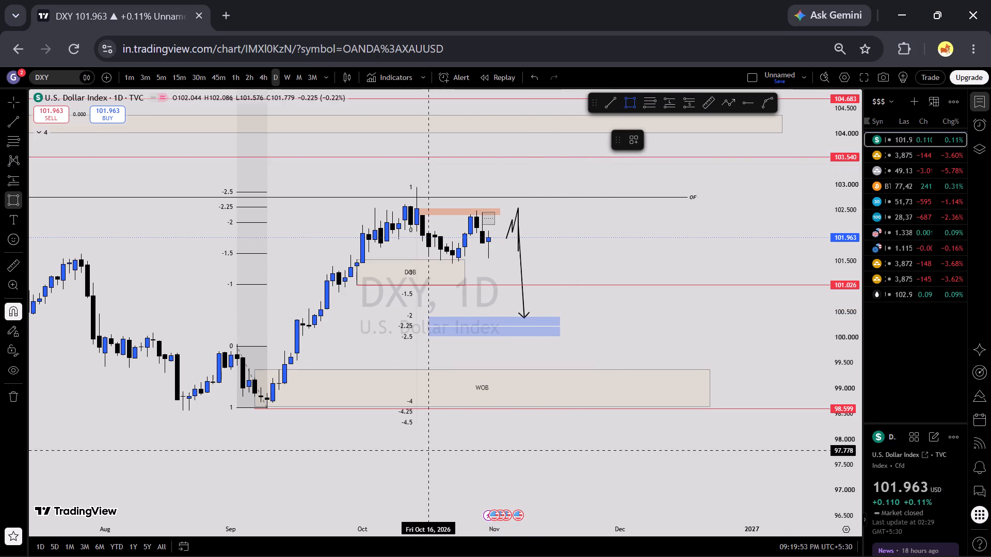
click(439, 401)
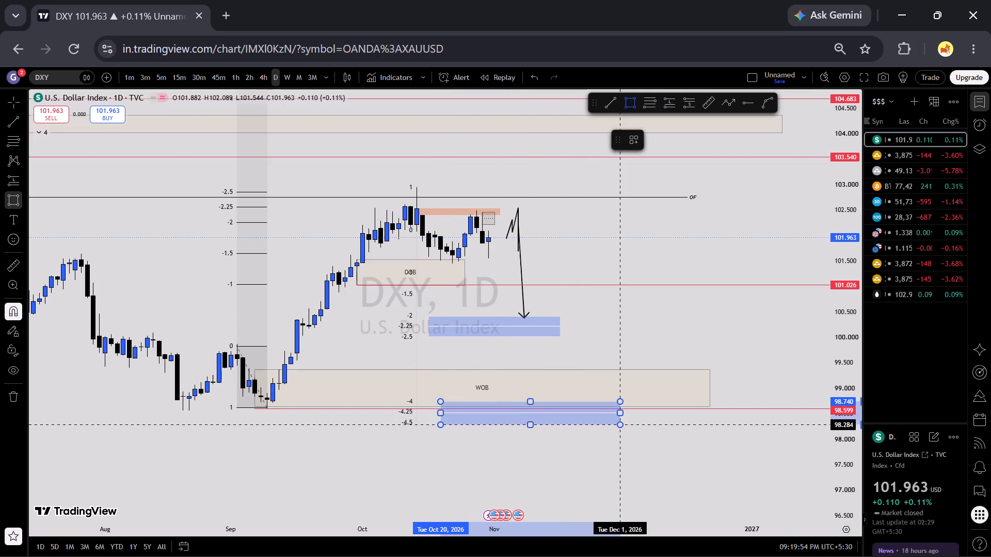
click(618, 424)
click(628, 349)
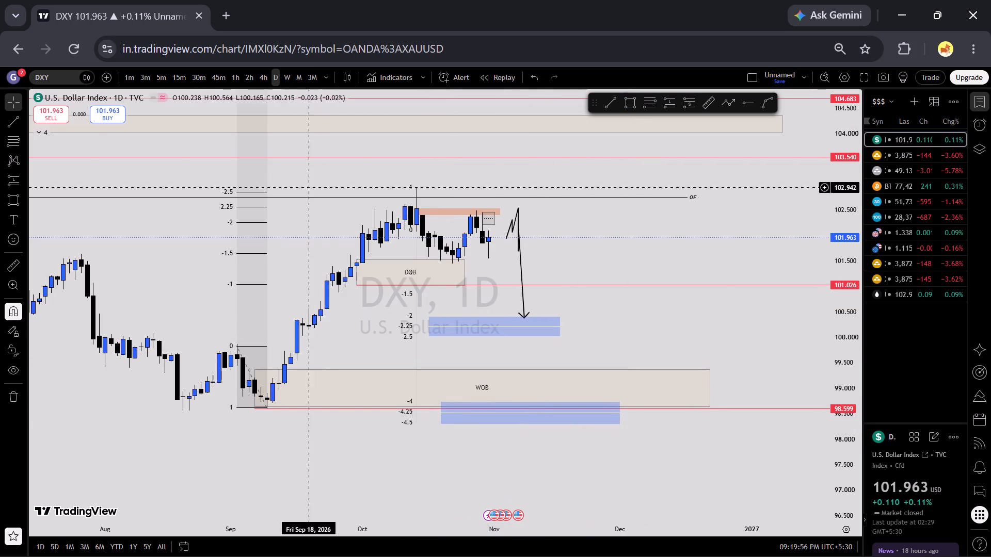
On the 1-hour interval, move the start of the upper blue zone to about October 21 and the lower one to about October 22.
click(242, 78)
scroll(446, 257, down, 7)
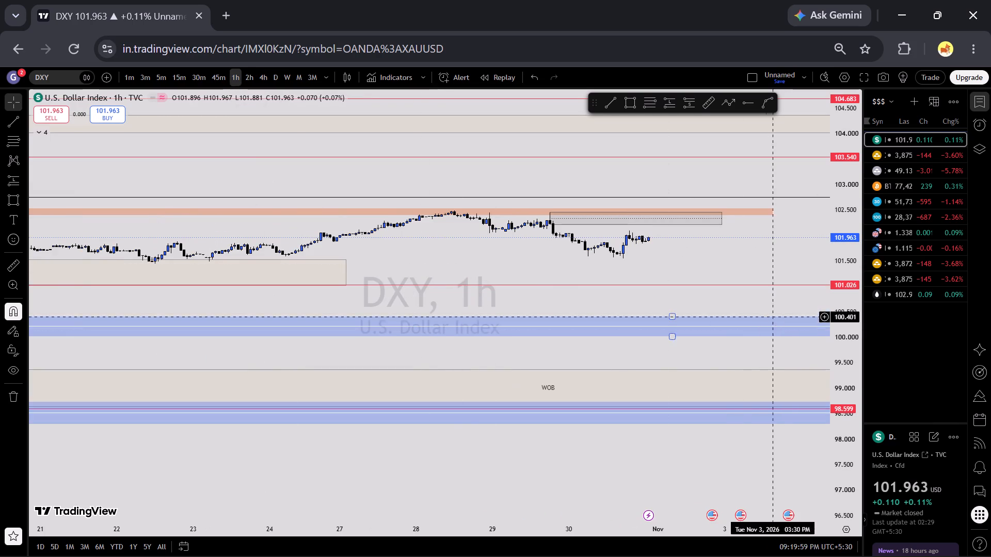
scroll(845, 350, up, 7)
scroll(794, 323, down, 14)
drag(788, 251, 694, 255)
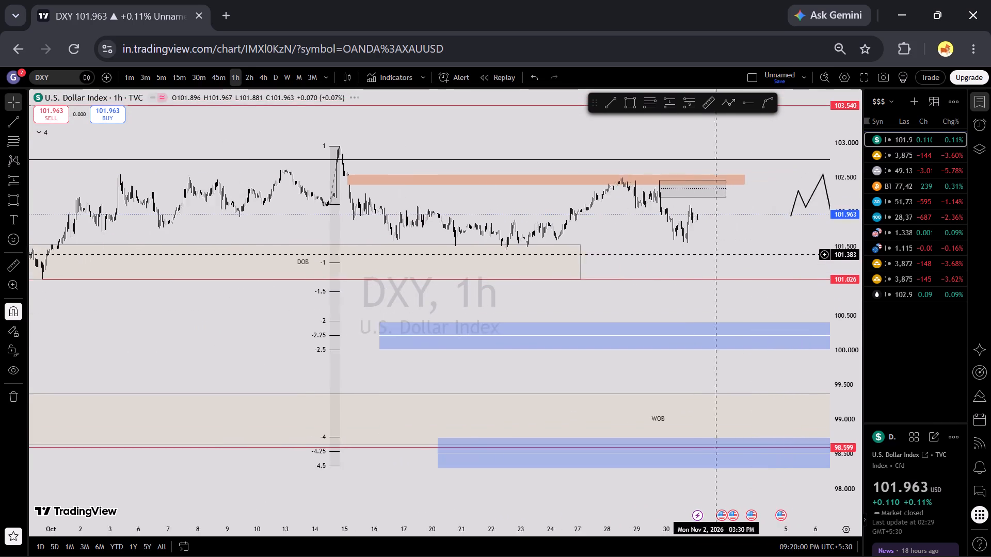
drag(694, 255, 632, 256)
drag(298, 338, 376, 337)
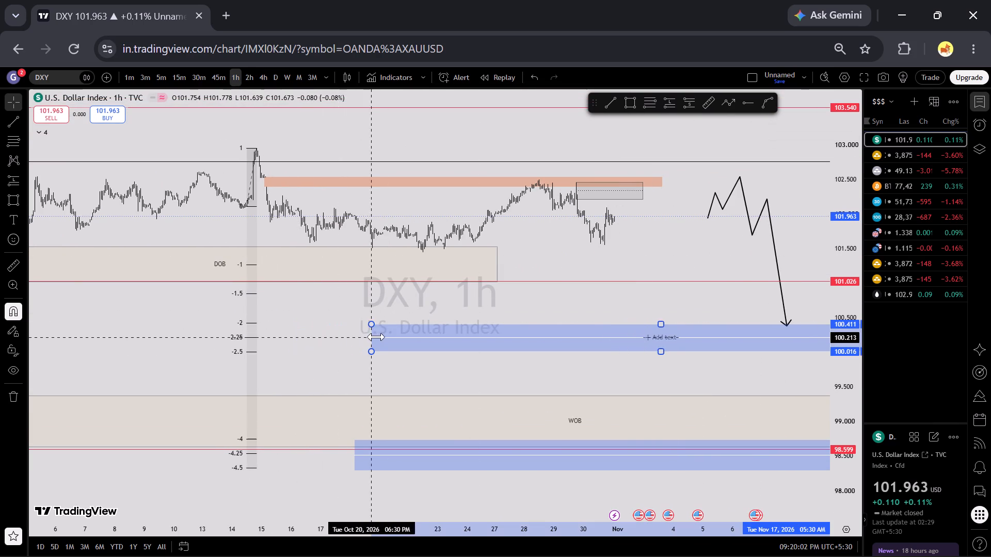
drag(376, 337, 391, 338)
click(337, 343)
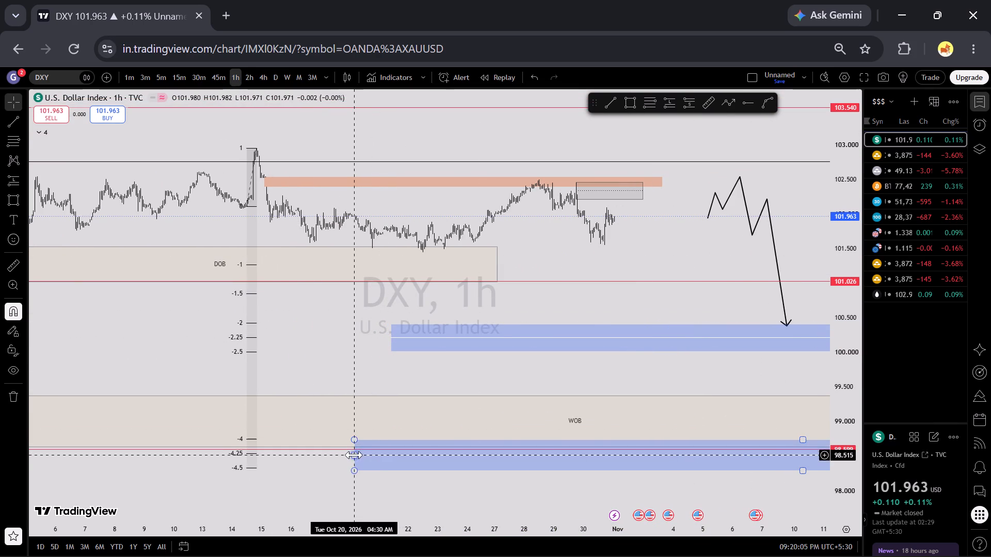
drag(354, 455, 407, 455)
click(337, 330)
Review the 1-hour Dollar Index price action against the two blue target zones and the drawn forecast path.
scroll(524, 324, down, 7)
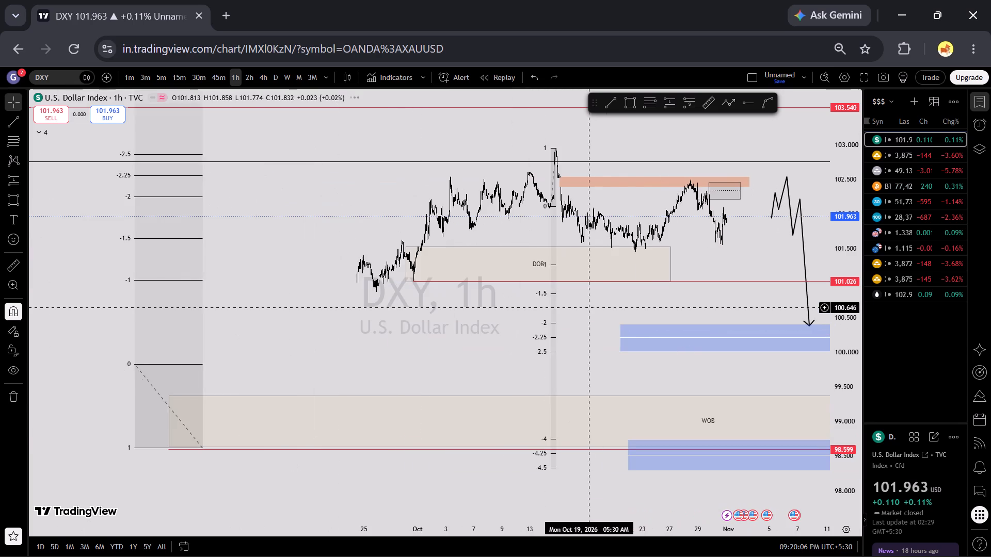
drag(616, 303, 477, 304)
scroll(522, 308, up, 4)
scroll(816, 362, up, 4)
scroll(816, 362, down, 5)
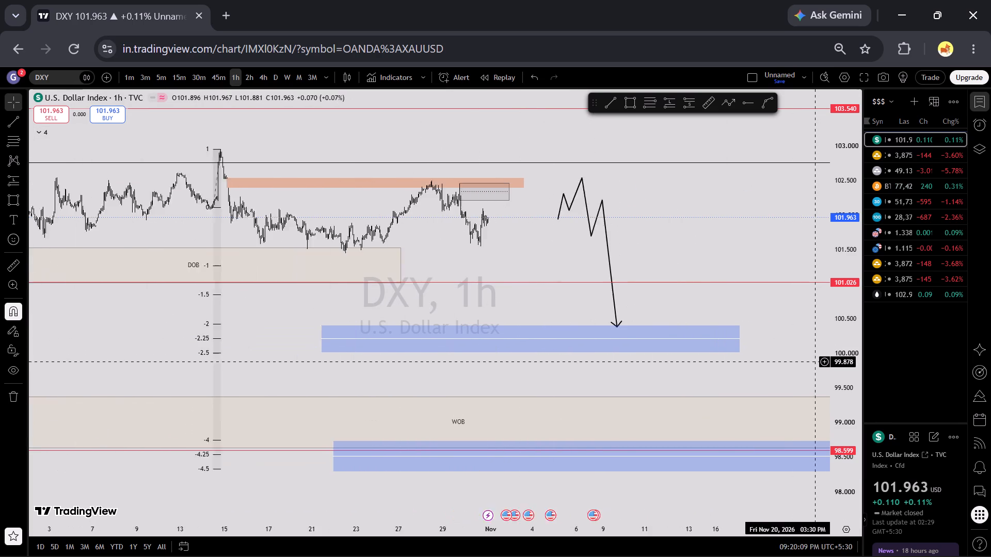
scroll(849, 354, up, 6)
Load Bitcoin (BTCUSD) from the watchlist and examine its zones and forecast paths on the 1-hour and 4-hour intervals.
click(903, 186)
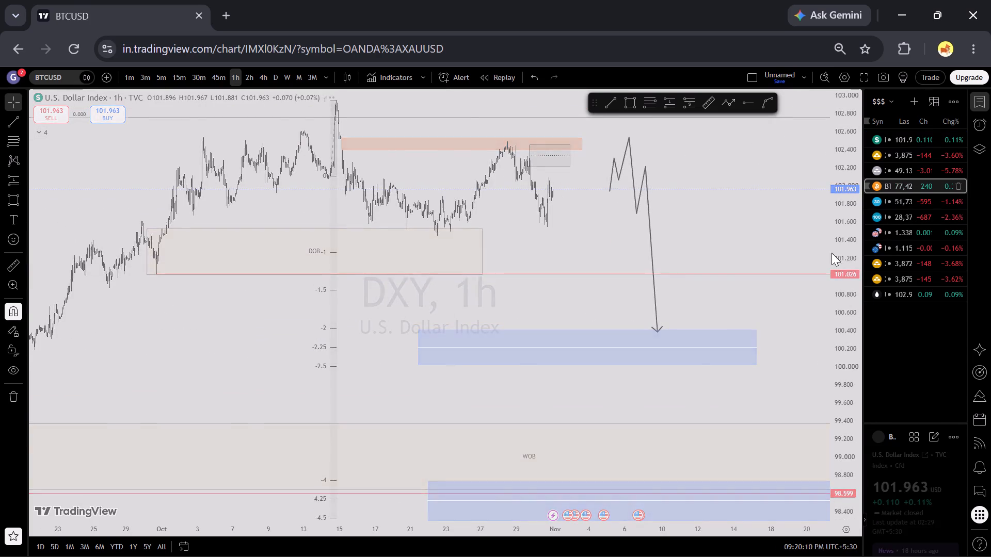
scroll(757, 289, up, 5)
scroll(485, 309, up, 3)
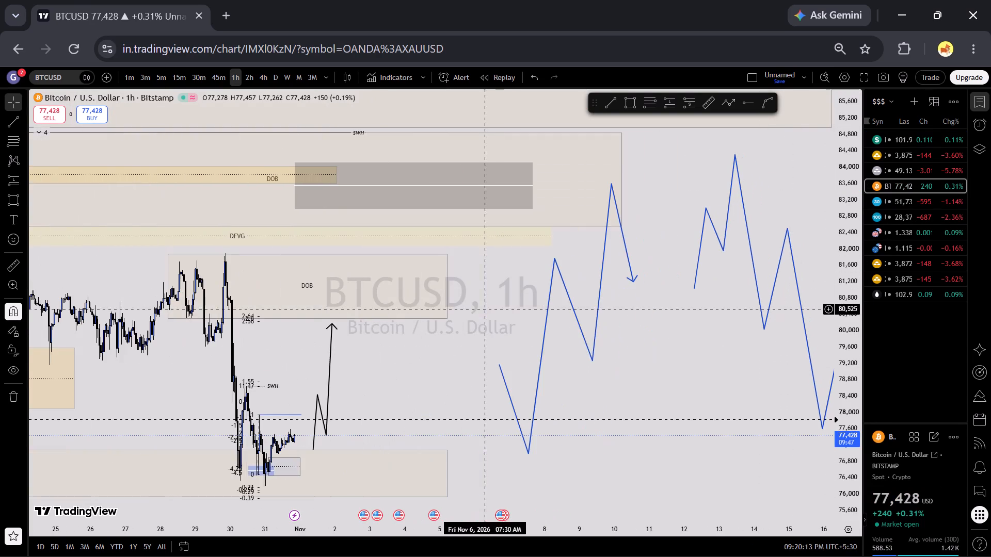
scroll(859, 345, down, 16)
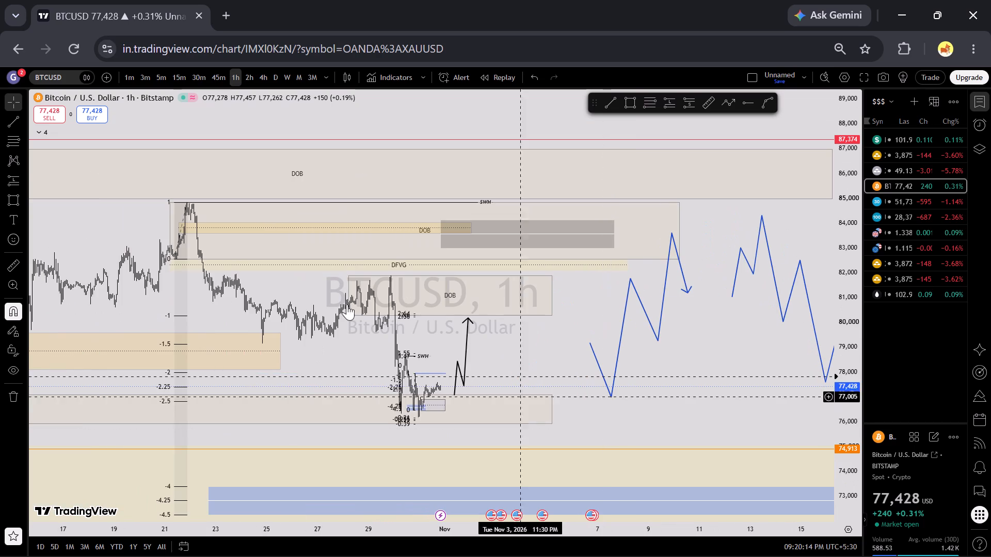
click(260, 84)
scroll(699, 348, up, 5)
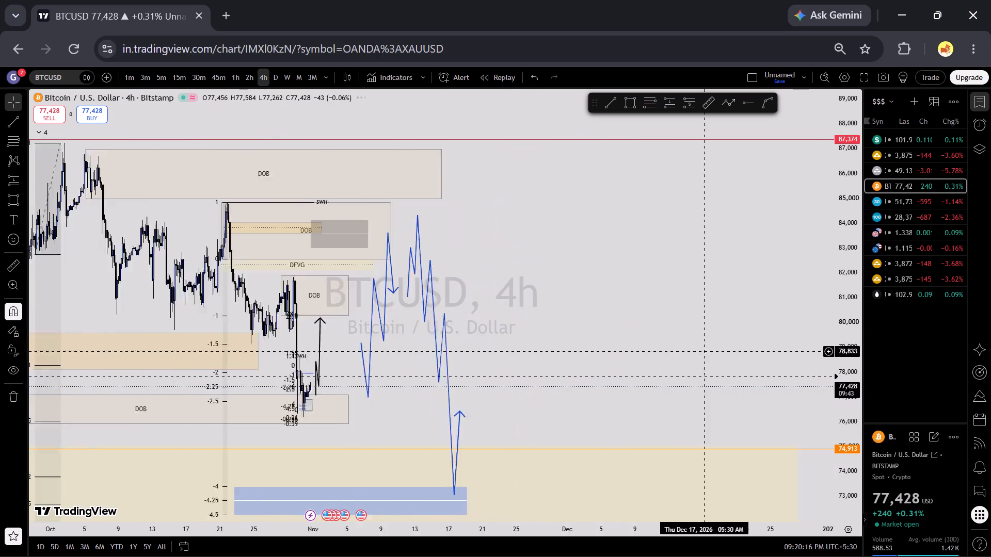
drag(492, 332, 862, 269)
scroll(582, 331, up, 6)
scroll(859, 393, up, 5)
scroll(765, 326, up, 6)
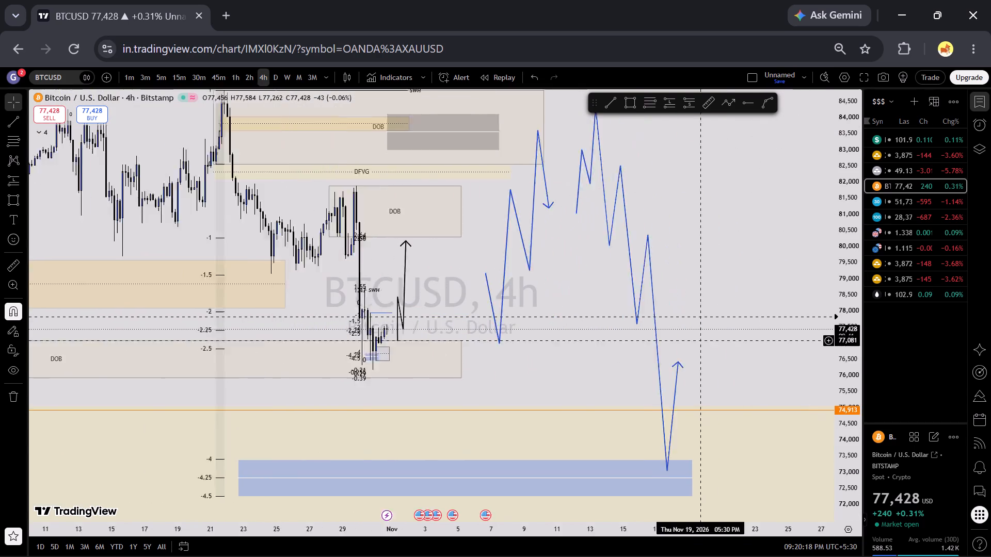
drag(353, 387, 679, 362)
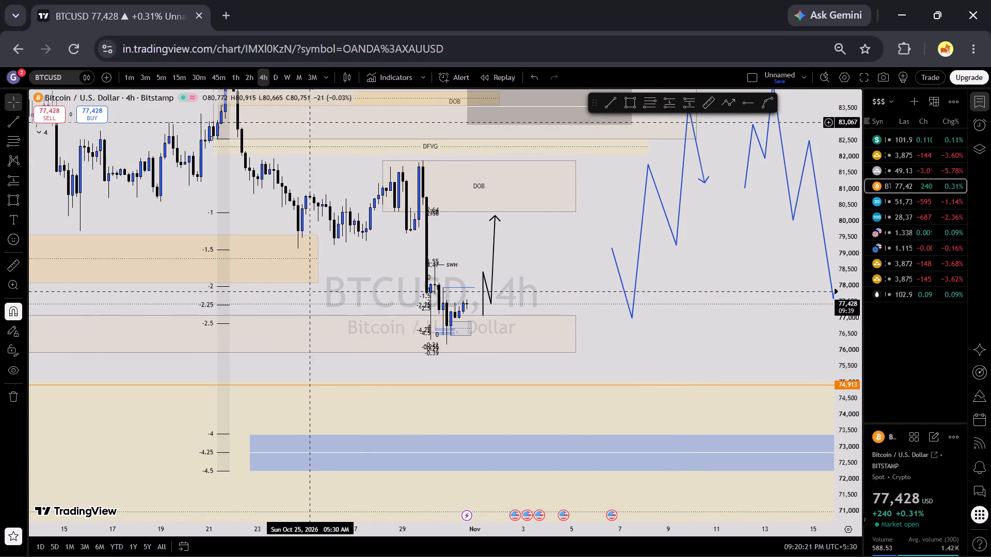
Compare Bitcoin on the 2-hour and 1-hour intervals, examining the latest candles against the SWH line, projection levels and nearby zones.
click(254, 84)
click(238, 76)
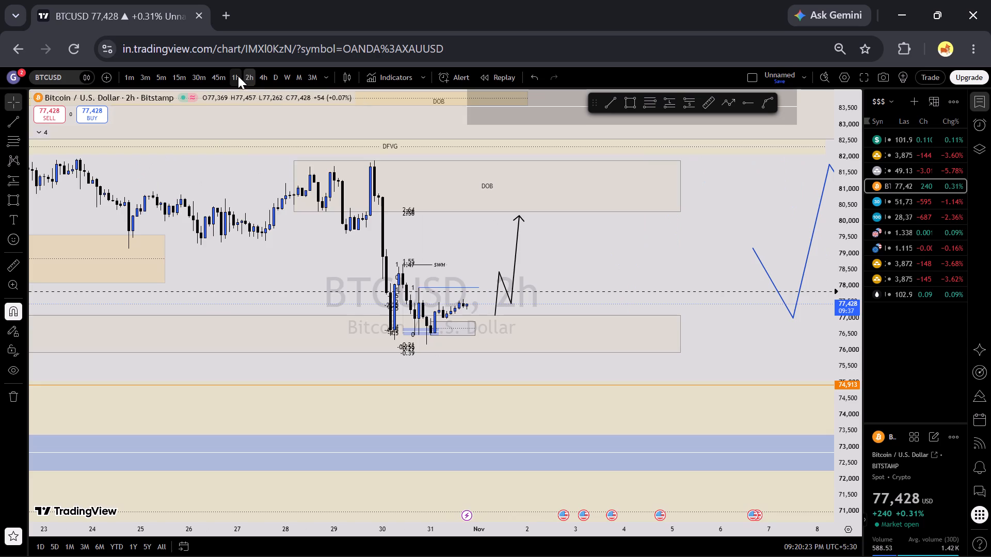
scroll(920, 375, up, 10)
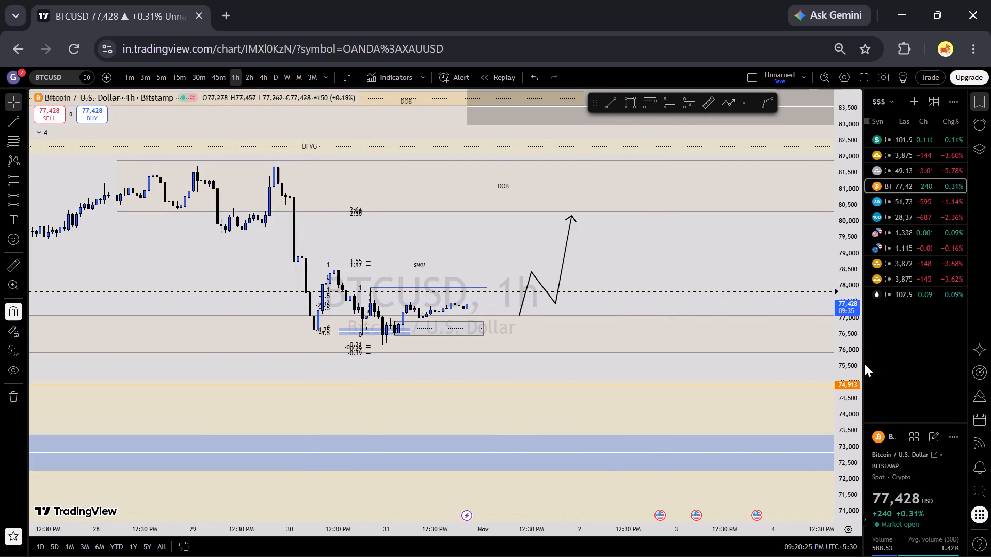
scroll(863, 364, up, 14)
scroll(849, 378, down, 5)
scroll(882, 391, up, 6)
scroll(670, 365, down, 14)
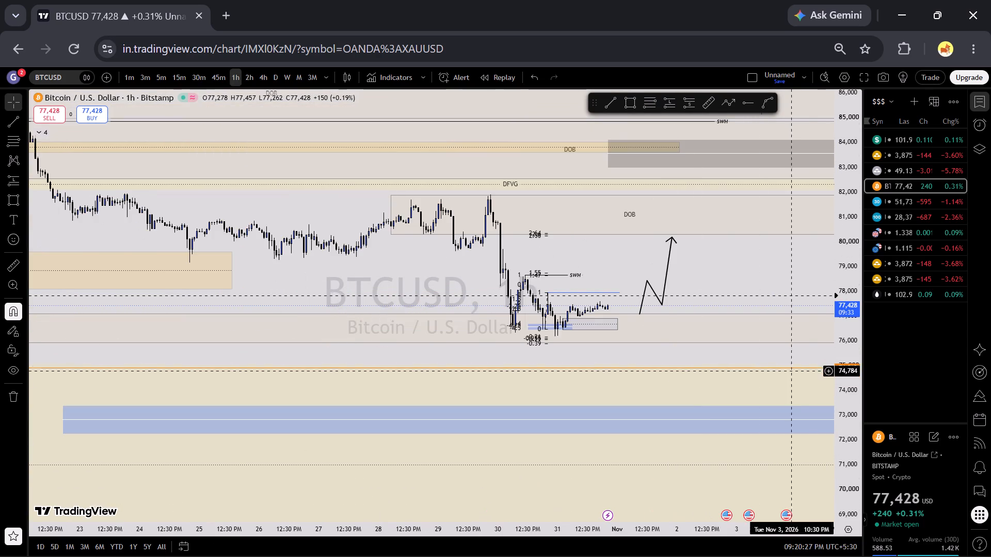
scroll(849, 368, up, 19)
scroll(654, 405, up, 5)
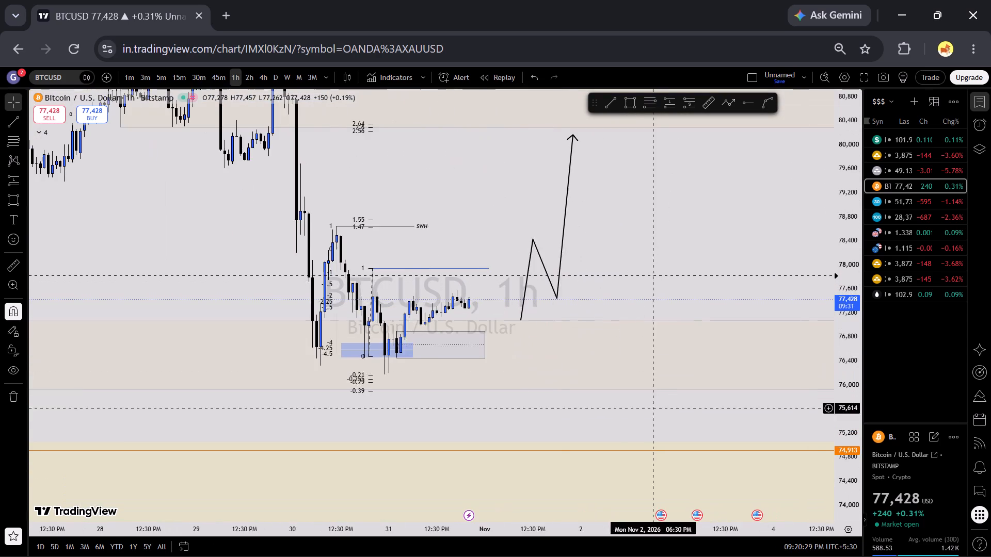
drag(472, 436, 608, 406)
scroll(544, 416, up, 5)
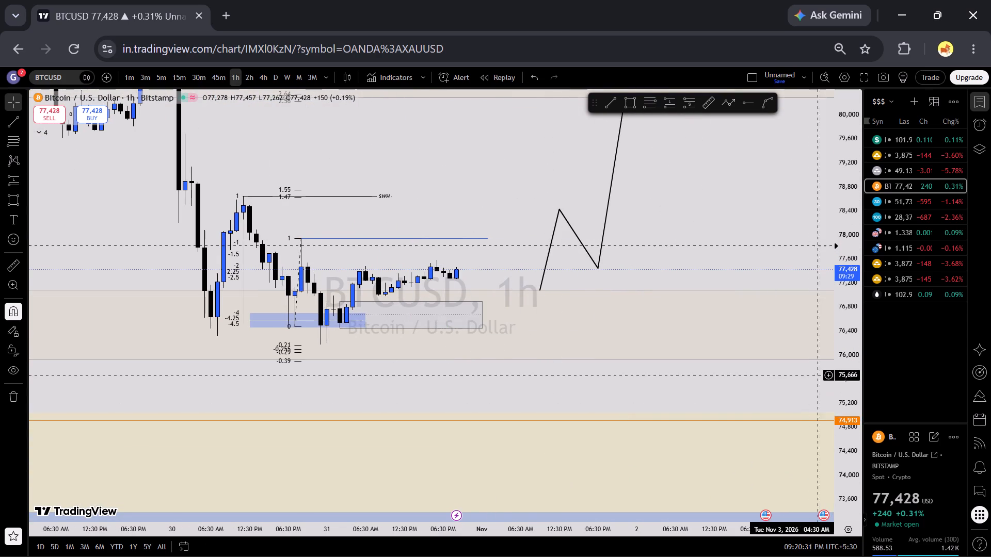
scroll(828, 378, up, 2)
scroll(834, 381, down, 3)
scroll(843, 382, up, 9)
scroll(528, 398, down, 2)
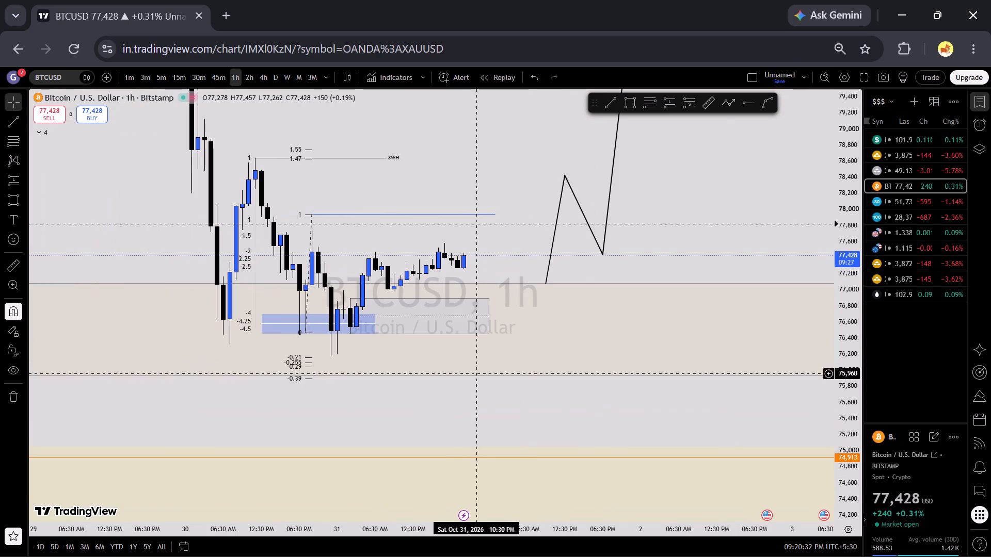
Draw a blue rectangle zone across the -0.21 to -0.29 projection levels, about 76,159 to 76,031, from October 30 to October 31.
click(630, 104)
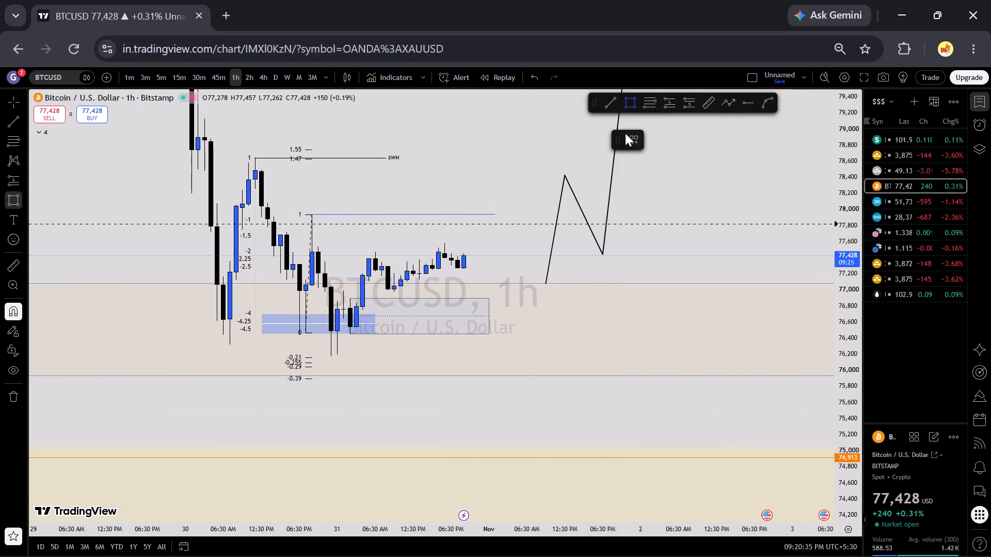
click(629, 138)
click(644, 196)
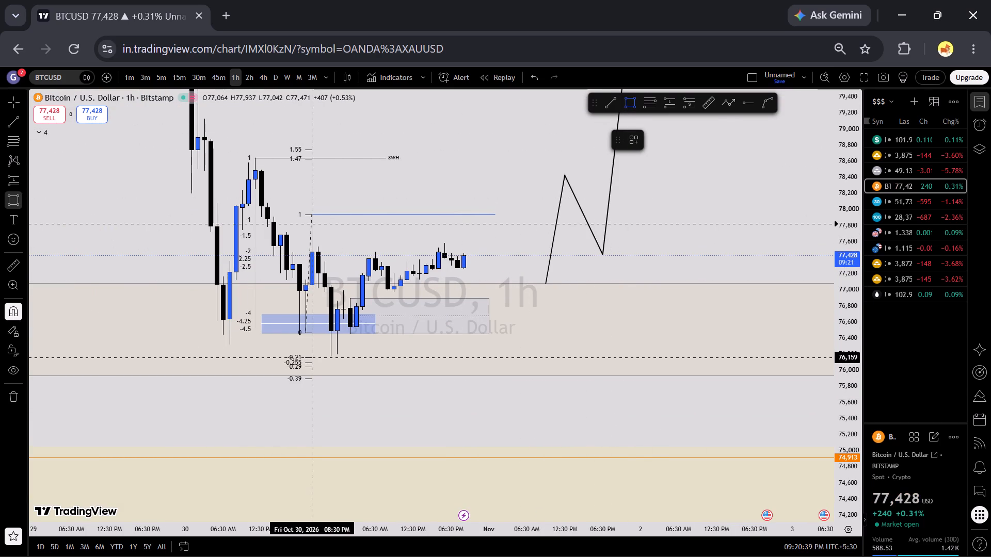
click(315, 357)
click(370, 368)
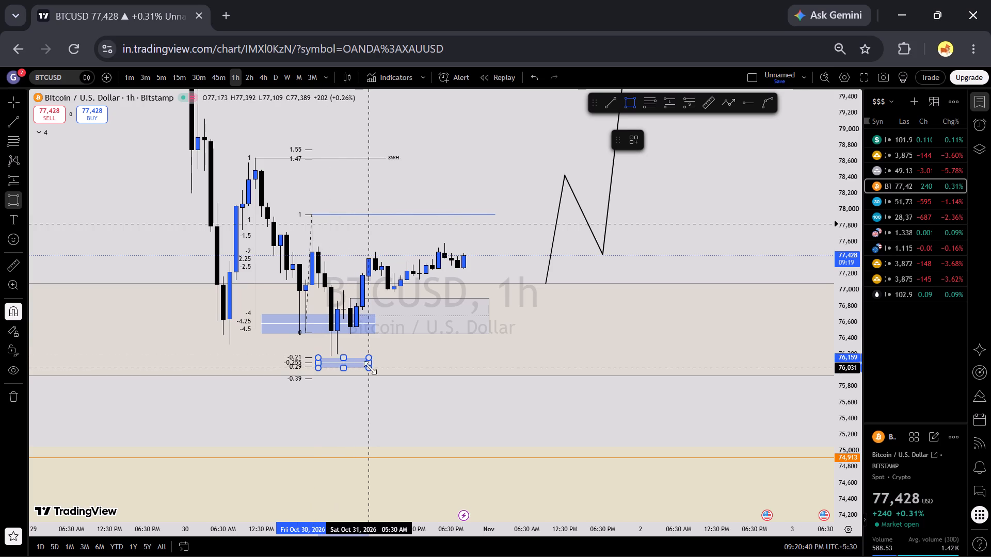
click(388, 395)
Examine the wider 1-hour Bitcoin structure, including the DOB and DFVG zones above price and the forecast paths.
scroll(710, 424, down, 3)
scroll(842, 368, down, 7)
drag(740, 399, 600, 425)
scroll(609, 420, down, 7)
scroll(899, 306, down, 14)
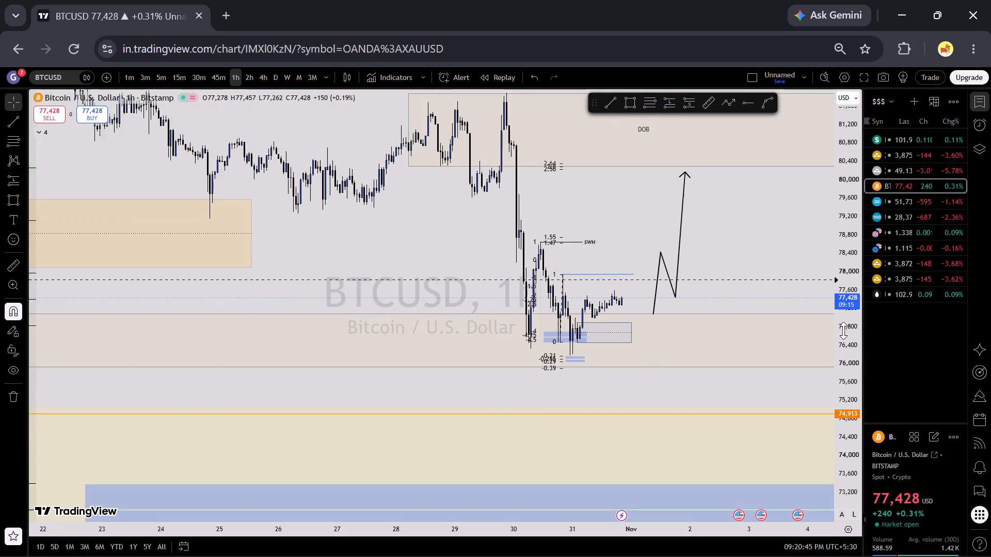
scroll(843, 331, down, 9)
drag(795, 250, 563, 330)
scroll(583, 330, down, 7)
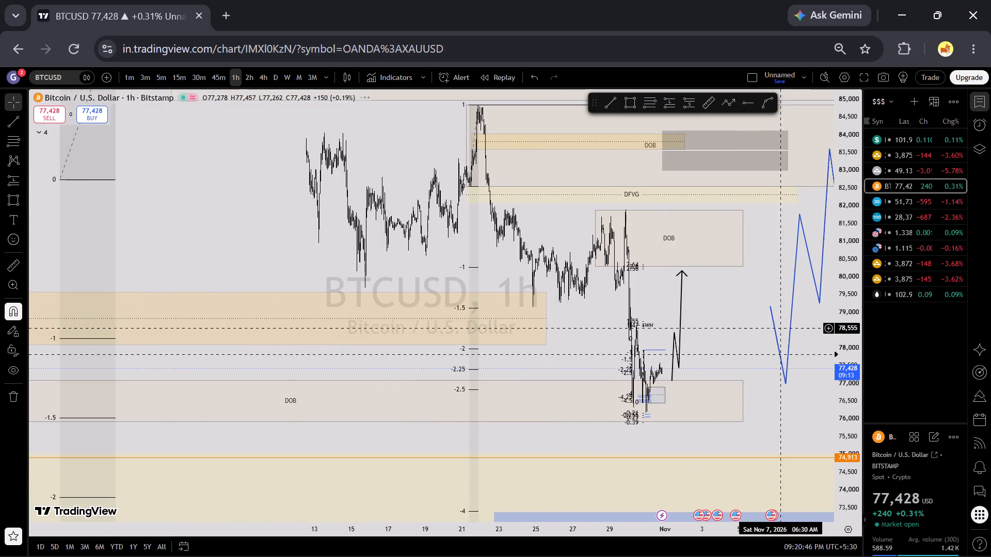
scroll(194, 253, up, 5)
scroll(404, 290, up, 6)
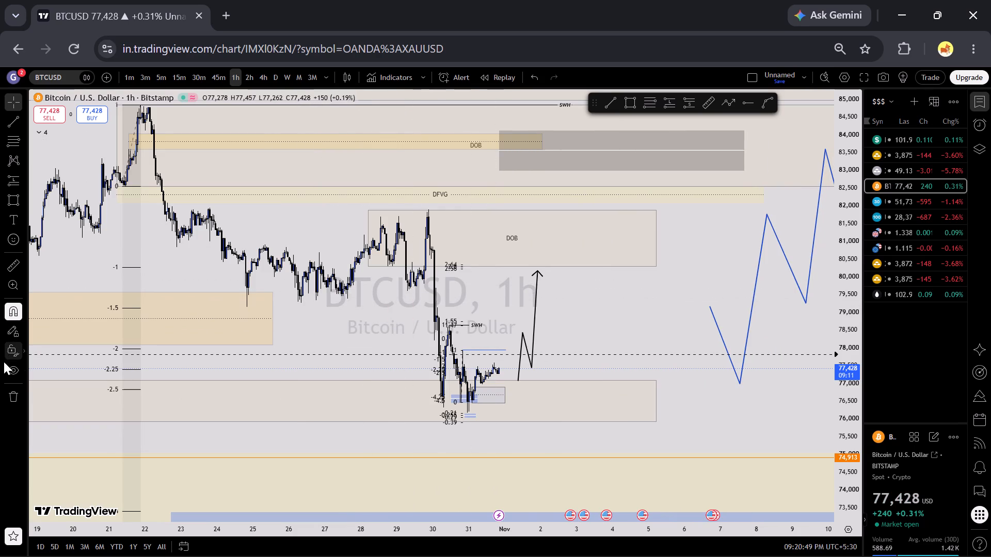
Examine the bare Bitcoin candles on the daily interval with all drawings temporarily hidden.
click(15, 370)
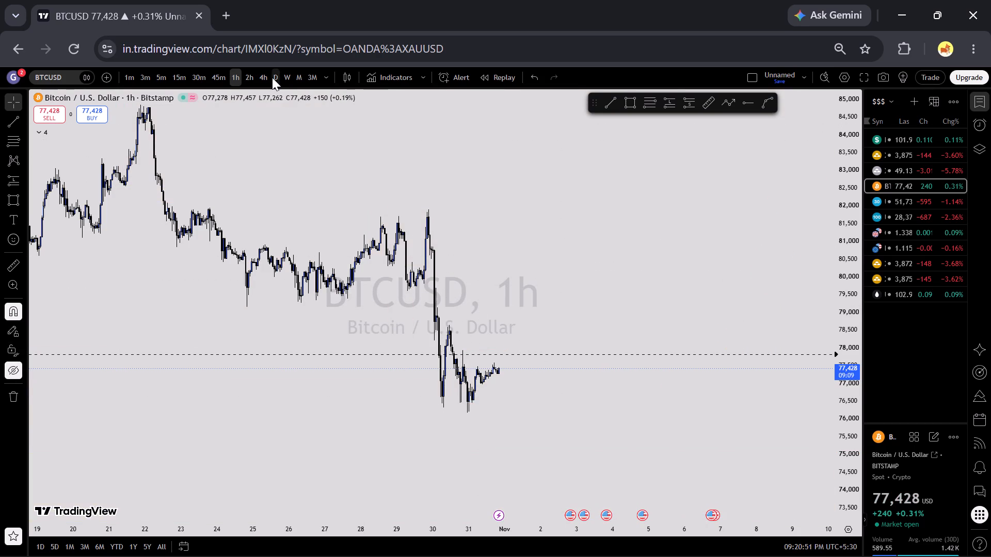
click(271, 77)
scroll(570, 227, up, 7)
drag(321, 287, 746, 279)
scroll(707, 278, up, 5)
scroll(858, 273, down, 14)
scroll(684, 295, up, 3)
scroll(683, 296, down, 1)
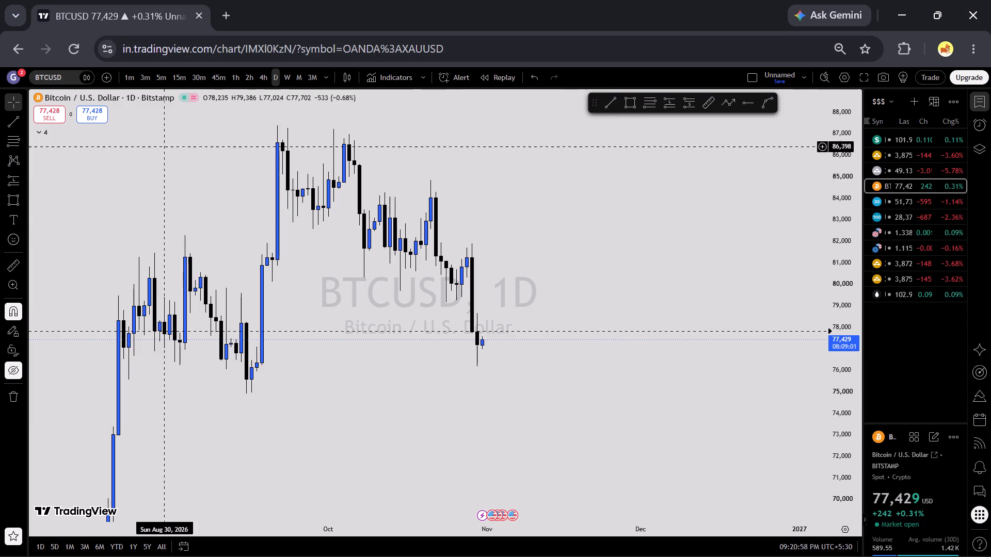
click(13, 374)
Compare Bitcoin's DOB and DFVG zones and forecast paths between the daily and 4-hour intervals.
scroll(746, 389, up, 2)
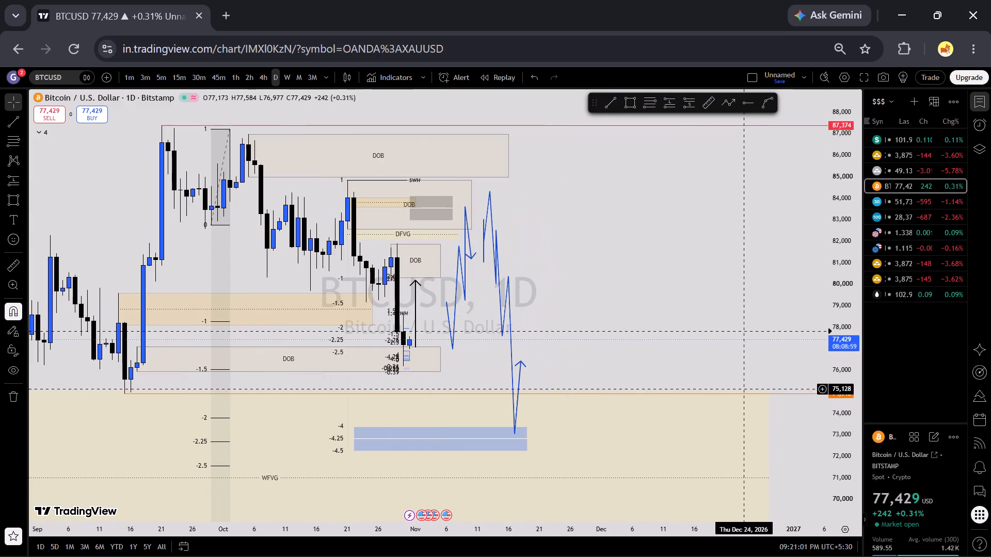
scroll(862, 415, up, 4)
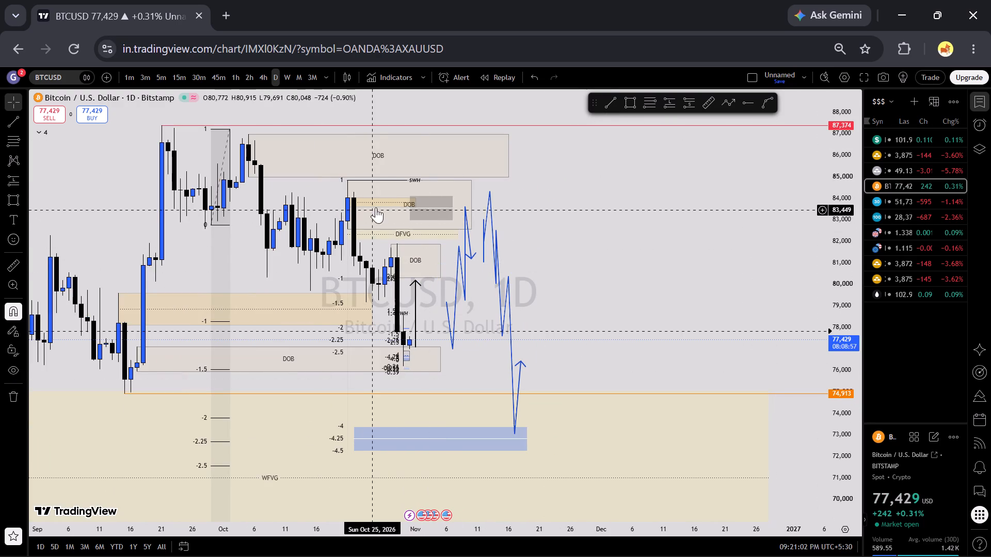
click(376, 206)
click(265, 79)
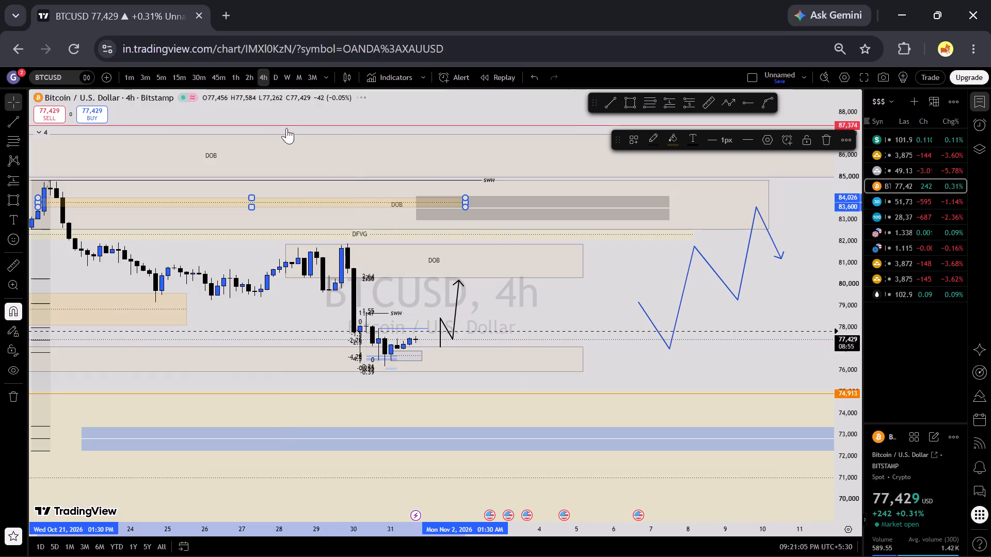
click(533, 312)
scroll(534, 310, down, 1)
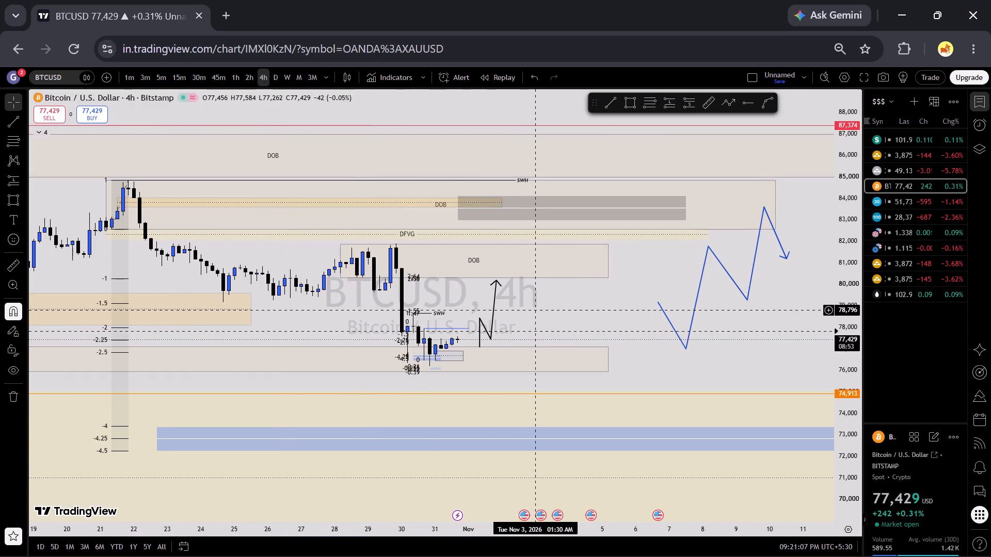
click(264, 80)
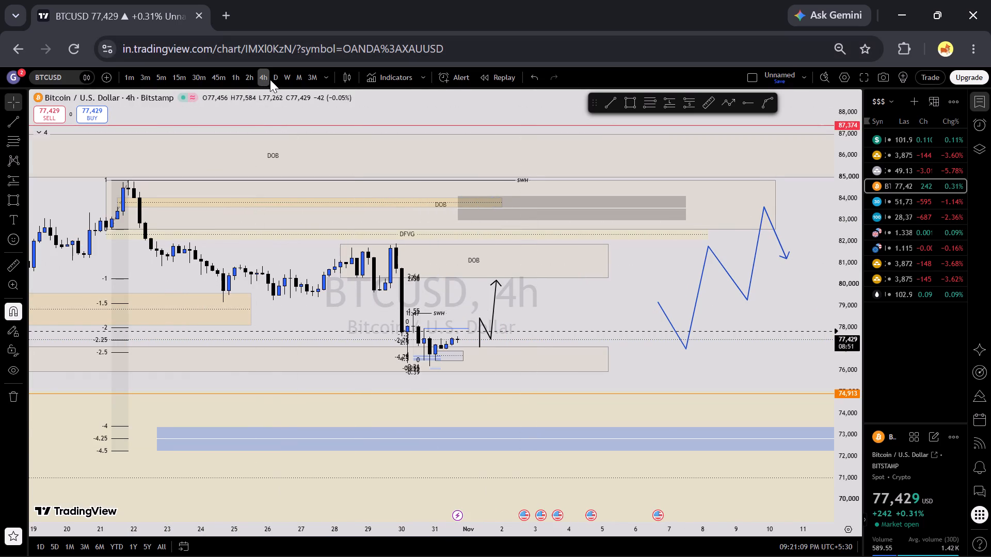
click(270, 79)
scroll(695, 290, up, 2)
scroll(875, 353, up, 2)
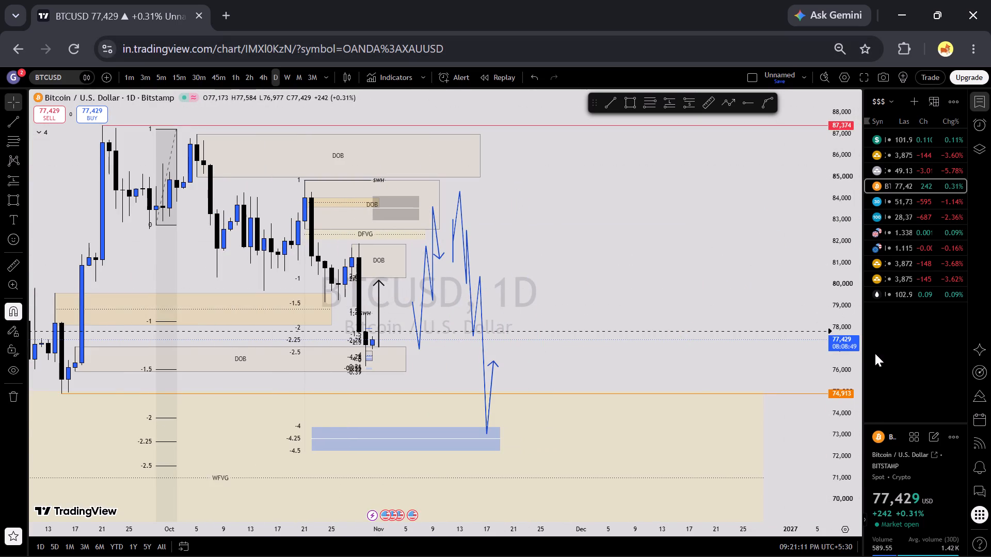
scroll(875, 353, up, 7)
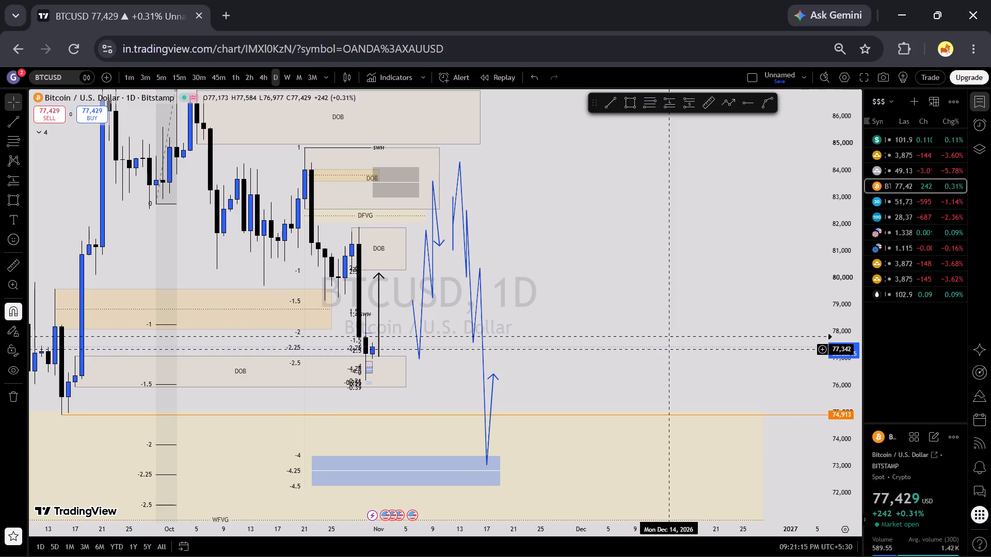
Review Bitcoin's longer price history on the daily and weekly intervals against the WFVG and WOB zones.
drag(626, 310, 734, 287)
scroll(834, 353, down, 17)
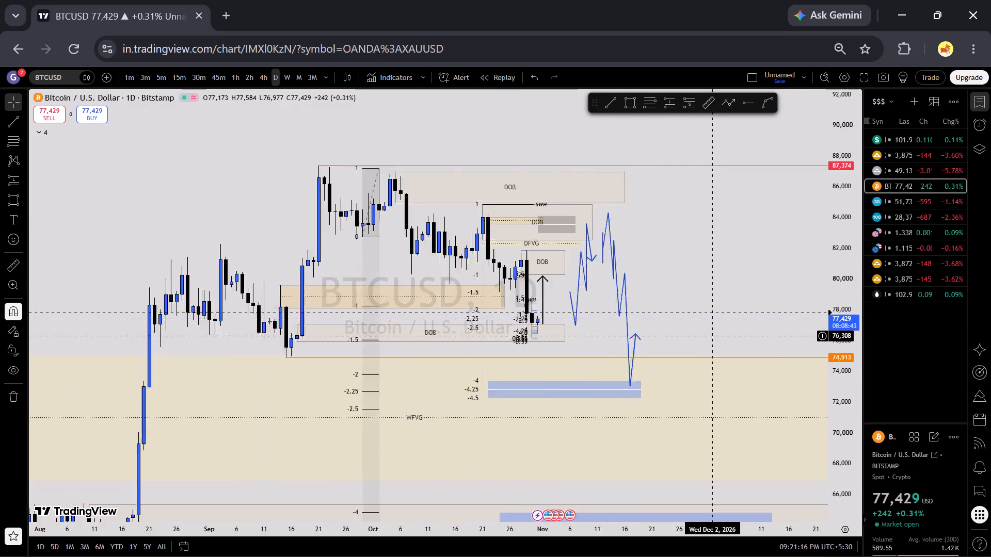
scroll(712, 336, down, 8)
scroll(825, 339, down, 7)
scroll(803, 352, up, 7)
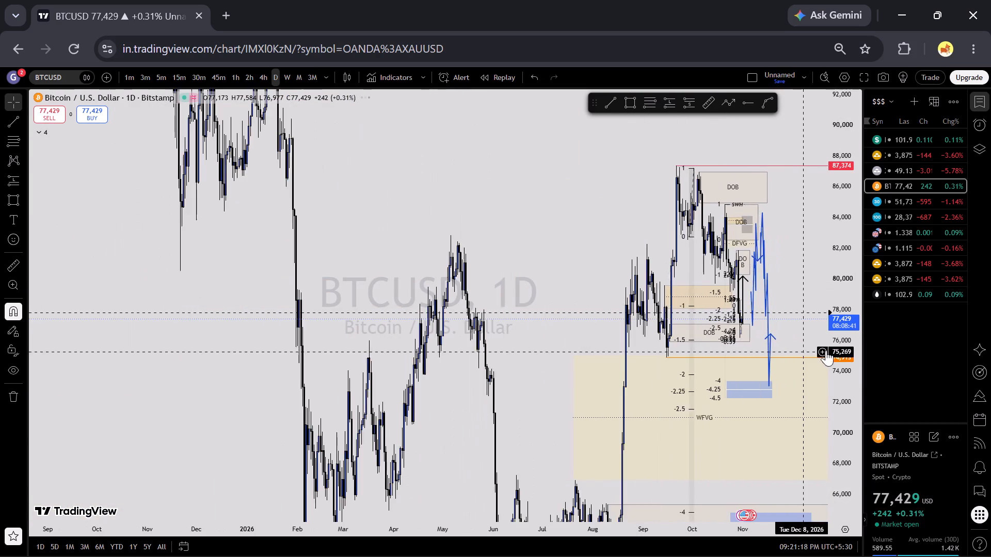
scroll(839, 346, down, 13)
scroll(786, 359, up, 4)
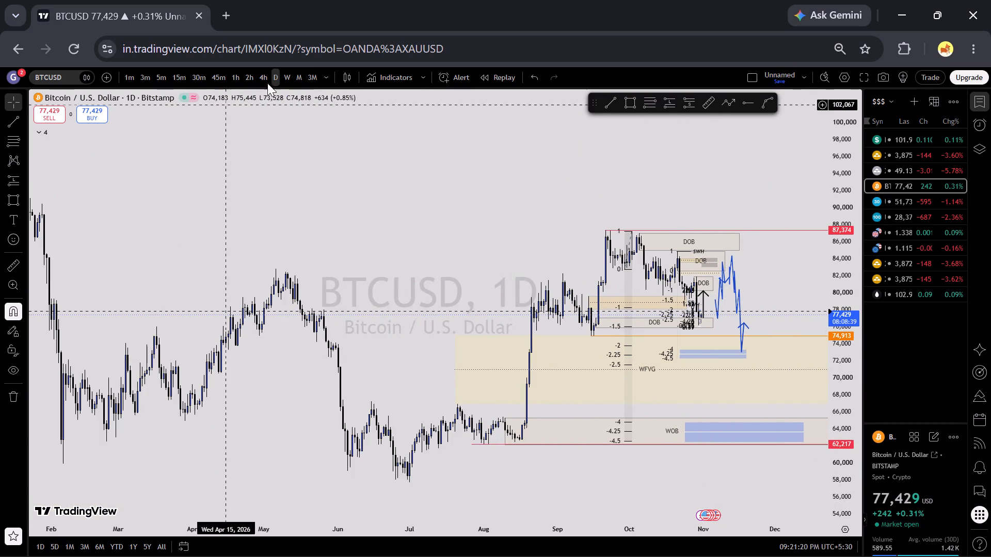
click(289, 71)
scroll(745, 290, up, 7)
scroll(827, 417, up, 2)
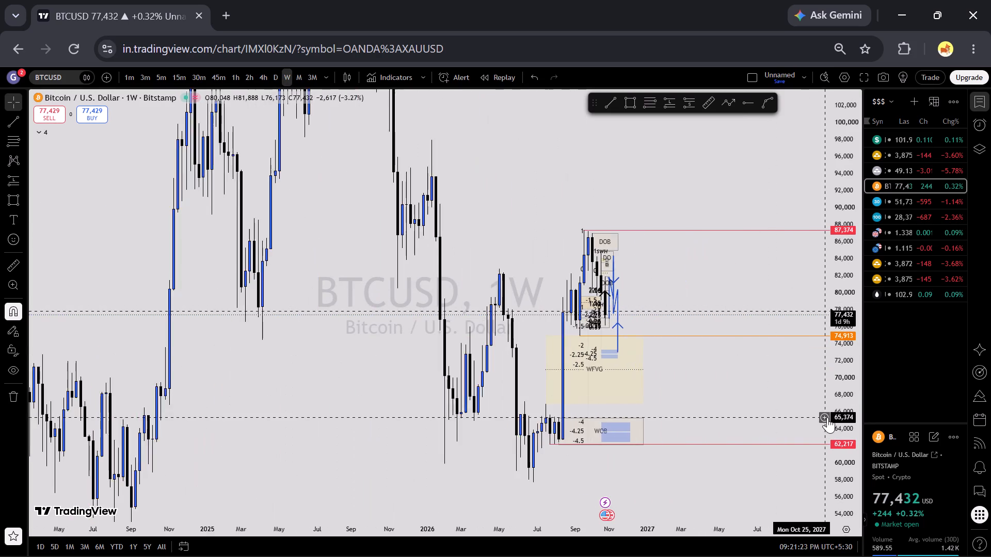
scroll(804, 407, up, 1)
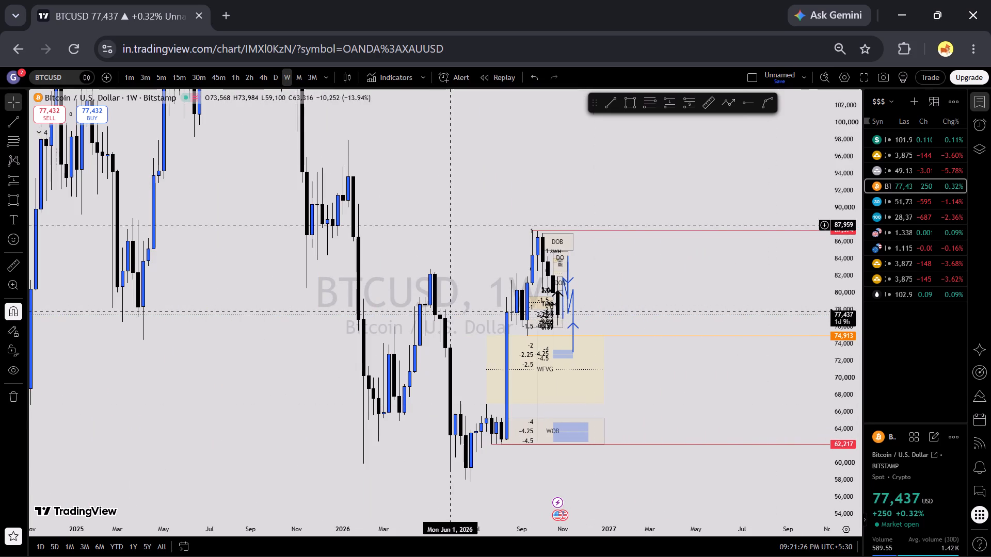
Examine Bitcoin on the 4-hour interval, from the broad WFVG and WOB zones in to the latest candles.
click(267, 76)
scroll(700, 346, down, 6)
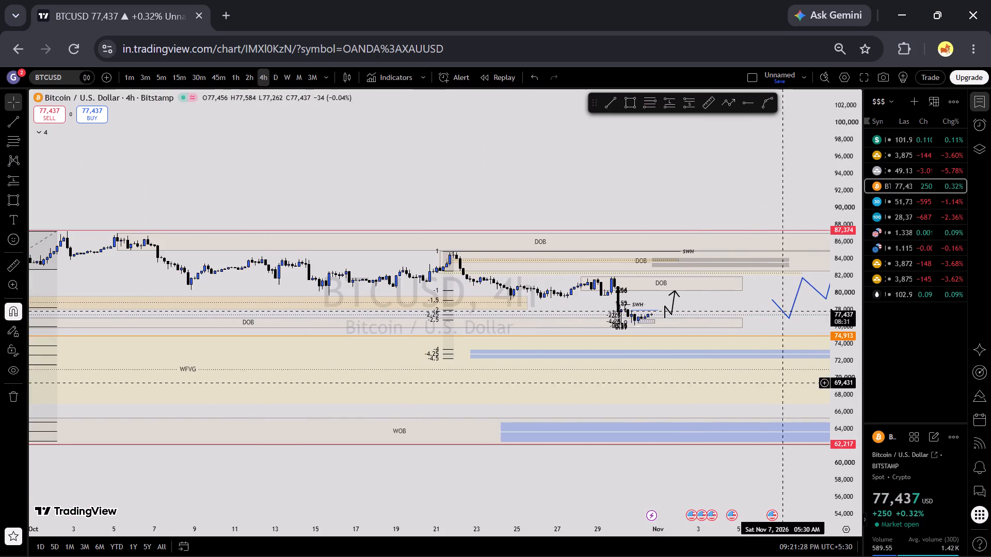
scroll(700, 360, down, 7)
scroll(725, 430, down, 13)
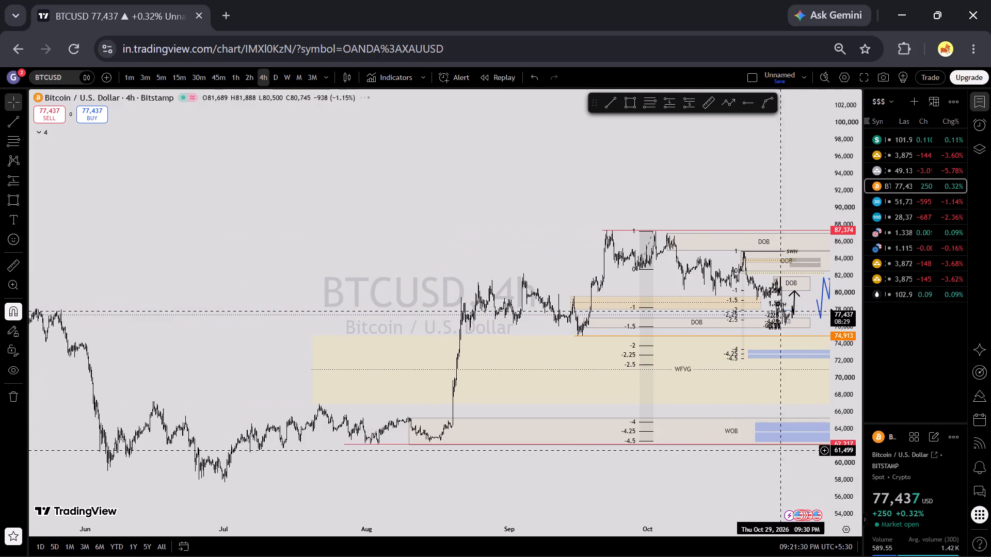
scroll(859, 417, up, 11)
scroll(600, 404, up, 4)
scroll(805, 420, up, 2)
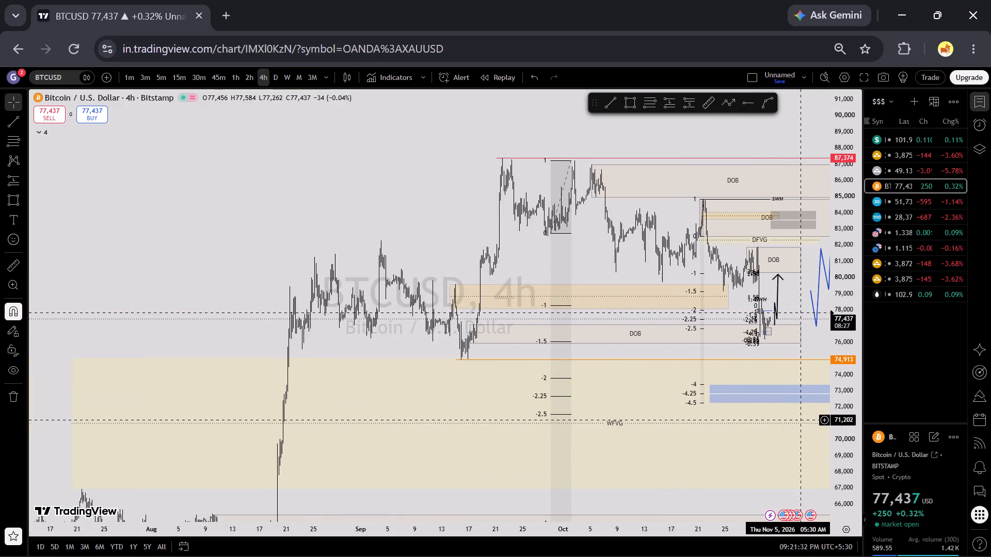
scroll(806, 420, up, 7)
scroll(753, 401, up, 3)
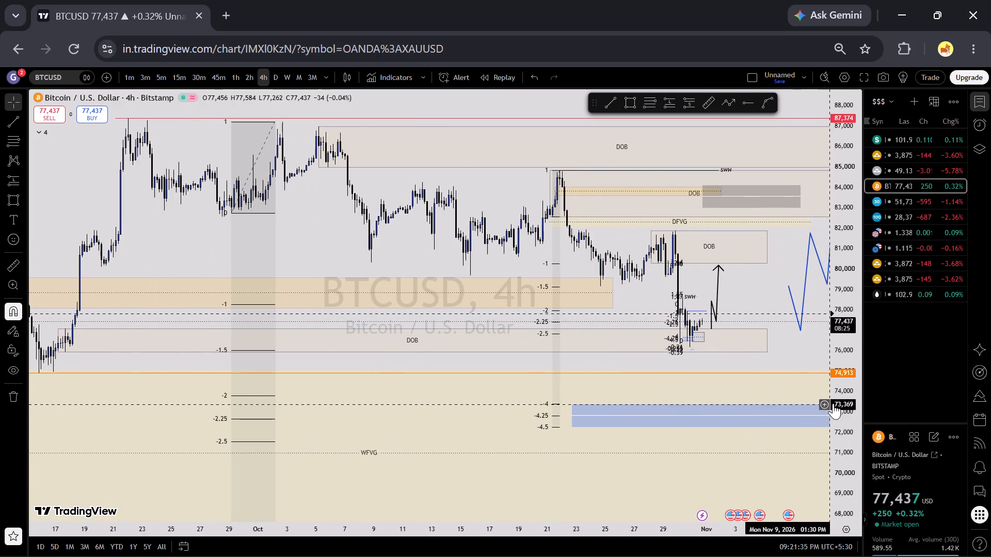
scroll(860, 391, up, 8)
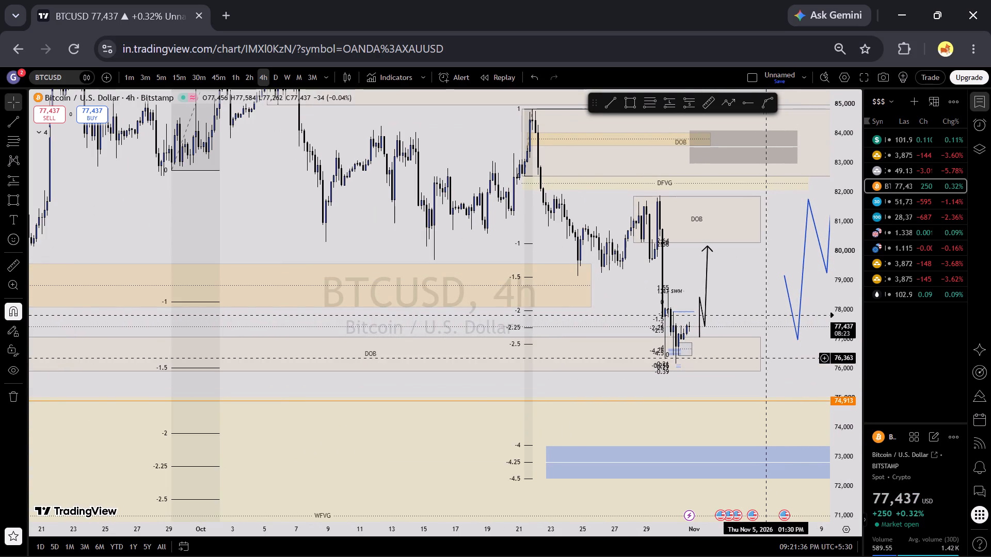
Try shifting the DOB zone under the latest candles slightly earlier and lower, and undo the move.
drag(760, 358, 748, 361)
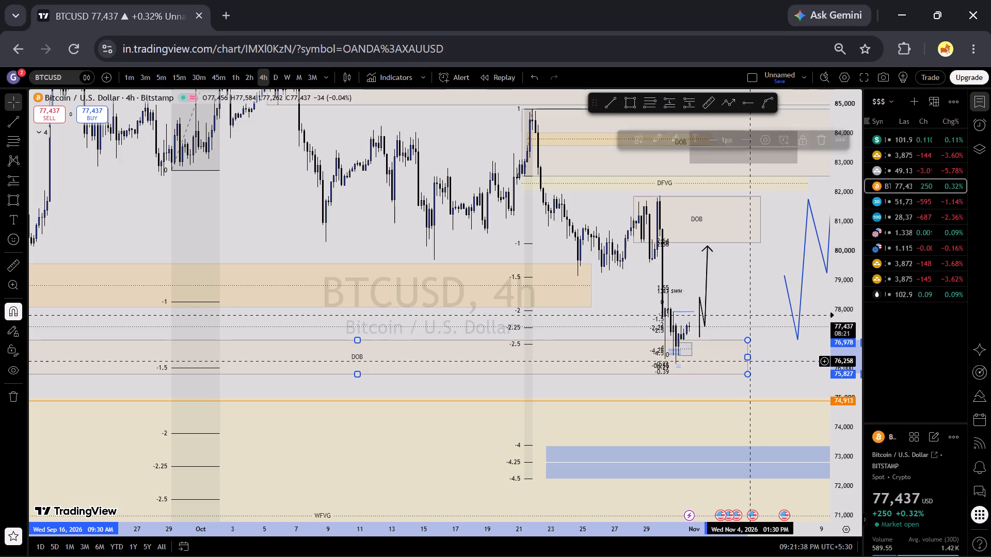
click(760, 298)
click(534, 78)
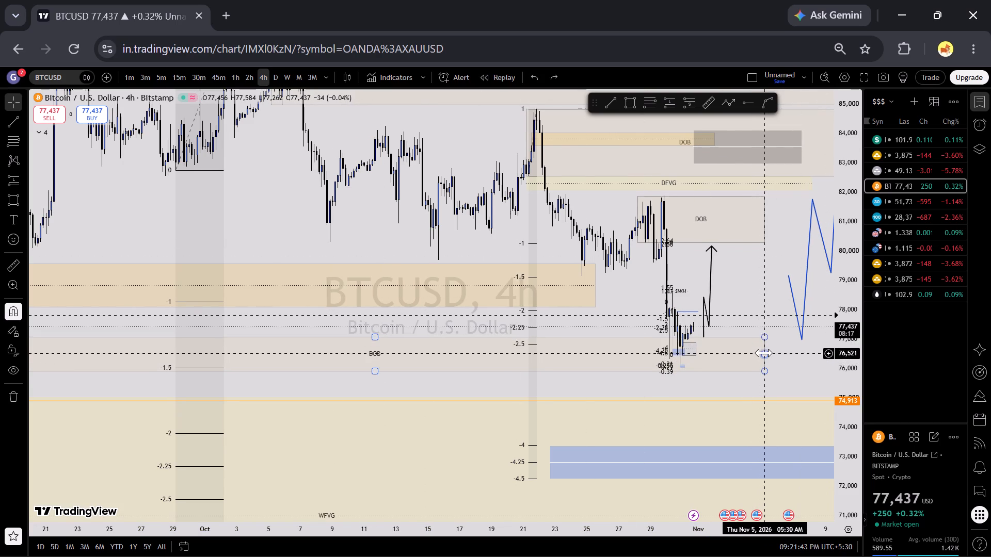
Shorten the DOB zone under the latest candles so it ends at about November 1.
drag(764, 353, 706, 350)
click(736, 346)
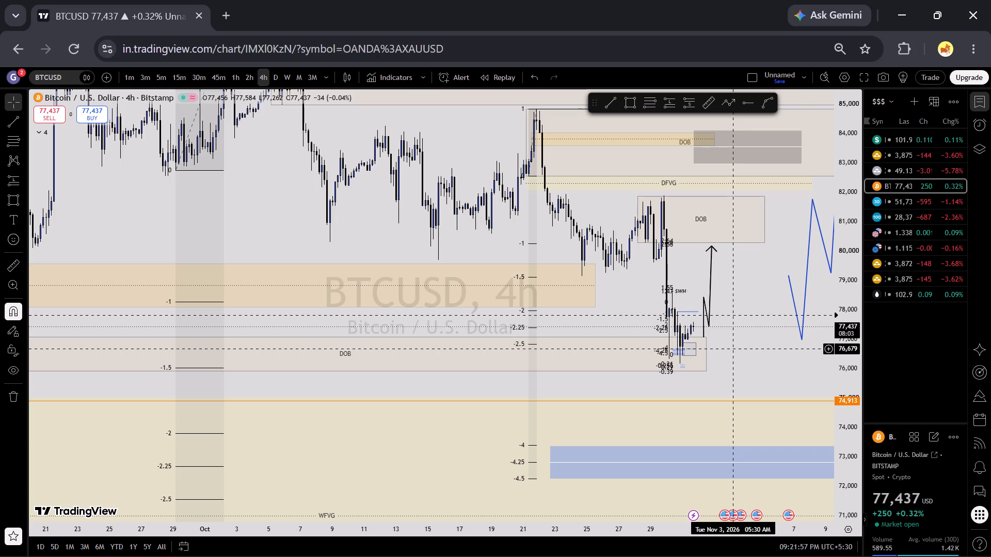
Examine the latest Bitcoin candles on the 4-hour, 2-hour and 1-hour intervals against the projection levels, target zones and black forecast path.
scroll(762, 313, up, 4)
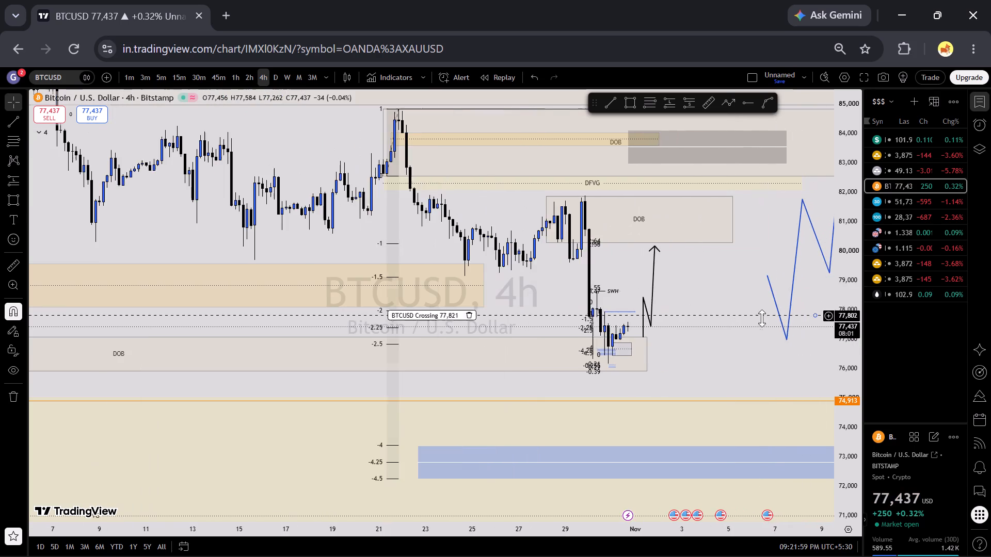
scroll(828, 335, up, 4)
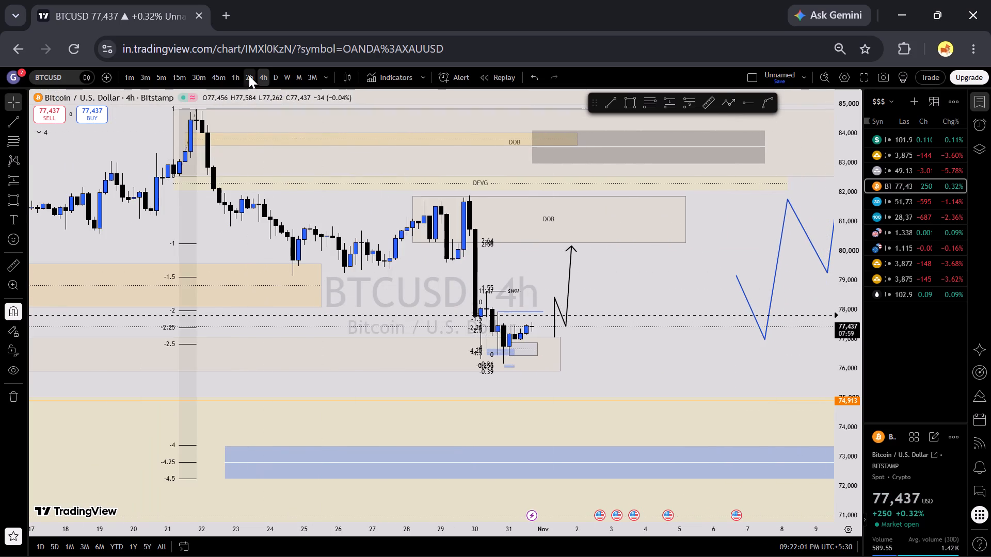
click(249, 75)
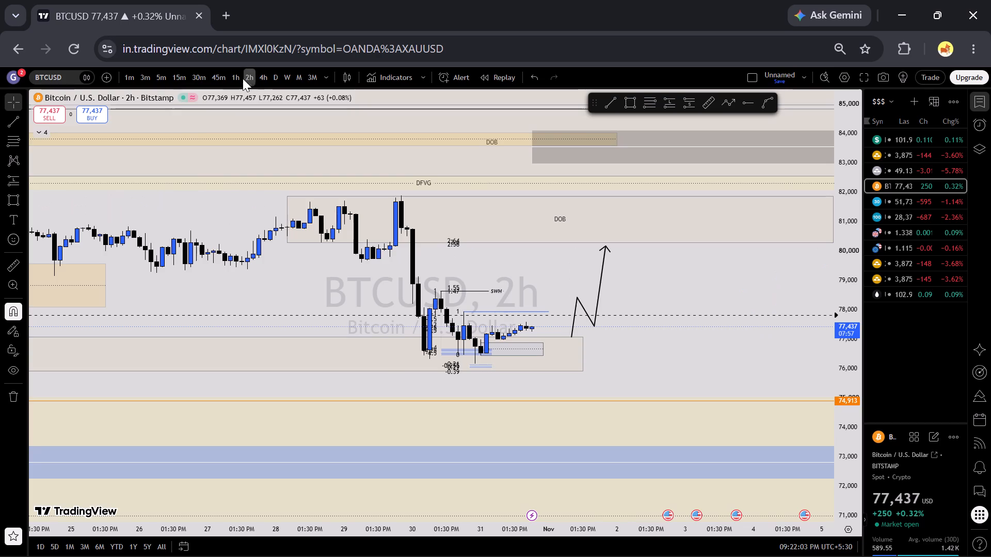
click(234, 77)
scroll(862, 203, down, 5)
scroll(842, 327, up, 9)
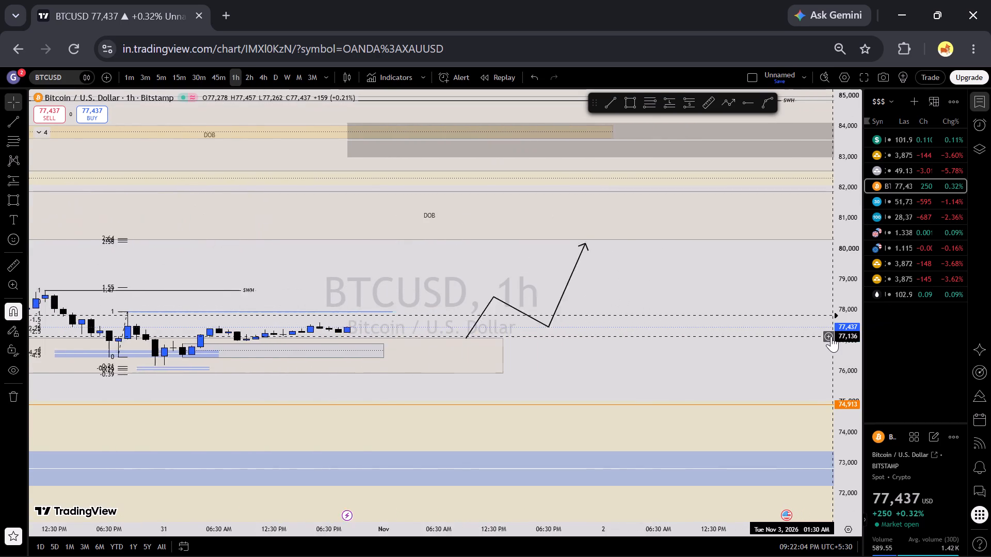
scroll(831, 336, down, 7)
scroll(835, 338, up, 20)
scroll(835, 338, up, 1)
scroll(836, 338, down, 3)
scroll(855, 379, up, 5)
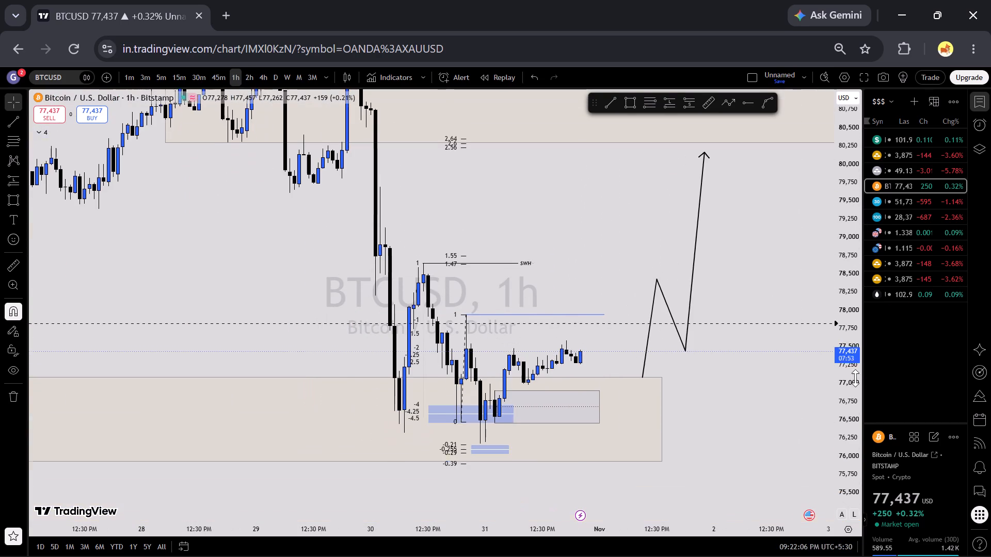
scroll(855, 376, up, 2)
drag(794, 416, 726, 324)
scroll(791, 353, down, 3)
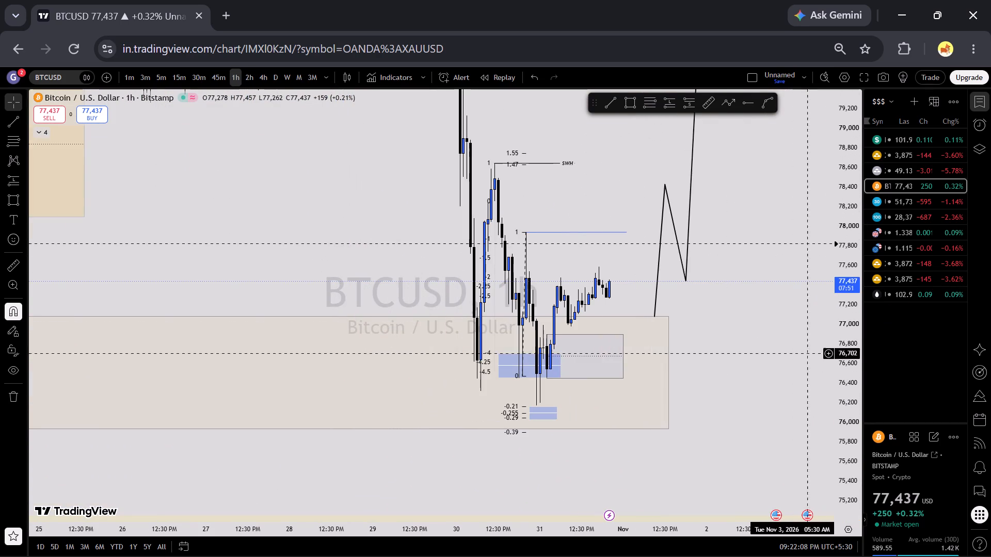
scroll(861, 365, up, 5)
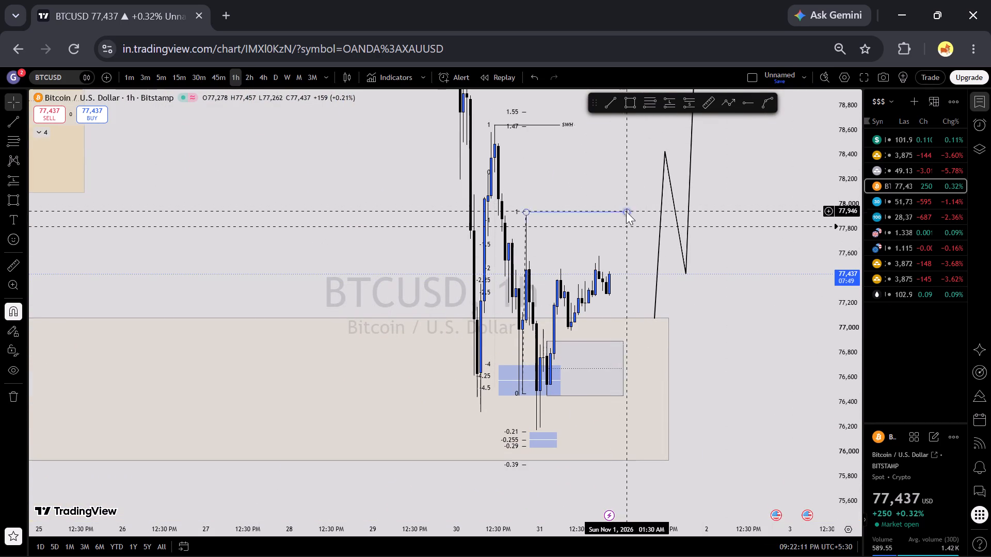
Extend the blue line from the 77,937 high so it ends on about November 1 at 15:30.
drag(631, 211, 675, 202)
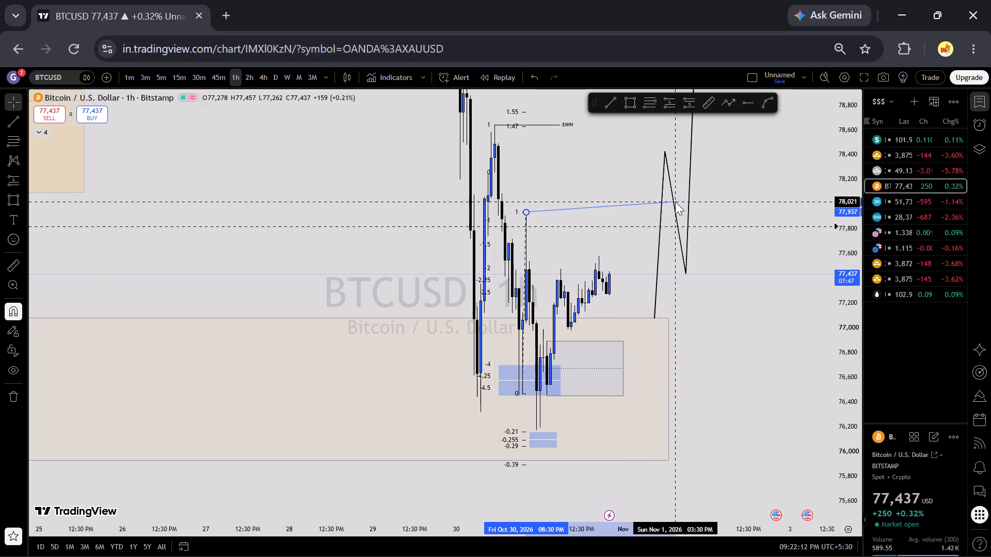
drag(675, 202, 675, 203)
click(764, 195)
Extend the SWH line at the recent swing high so it ends early on about November 1.
scroll(850, 240, down, 7)
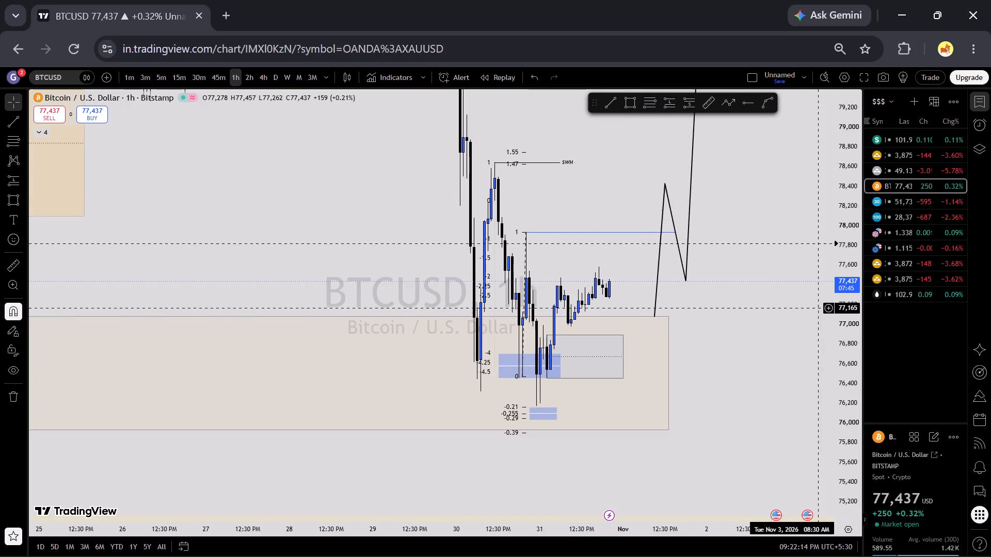
drag(778, 331, 723, 393)
drag(550, 199, 592, 188)
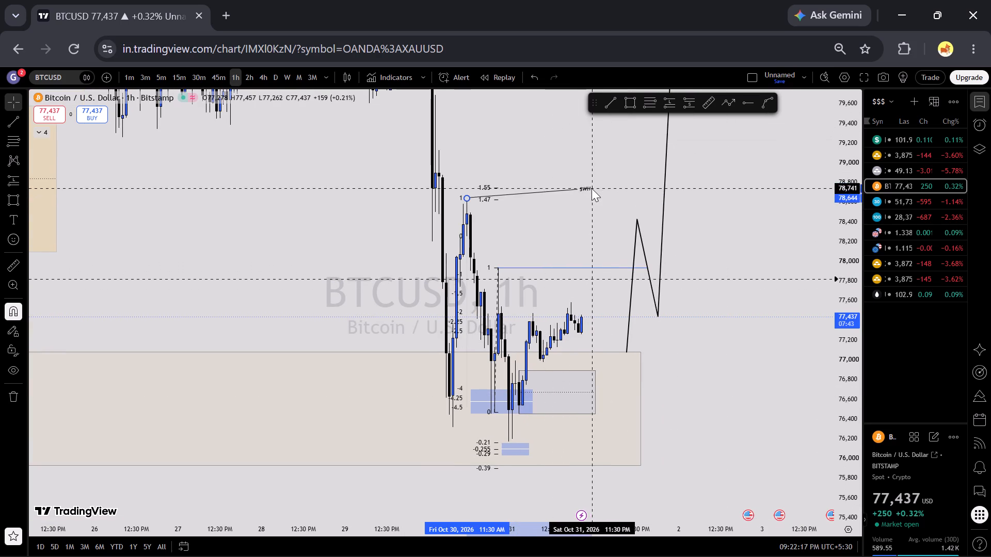
drag(592, 188, 603, 188)
click(599, 217)
Examine Bitcoin on the 45-minute and 1-hour intervals, out to the black forecast path and the DOB zone above.
click(215, 77)
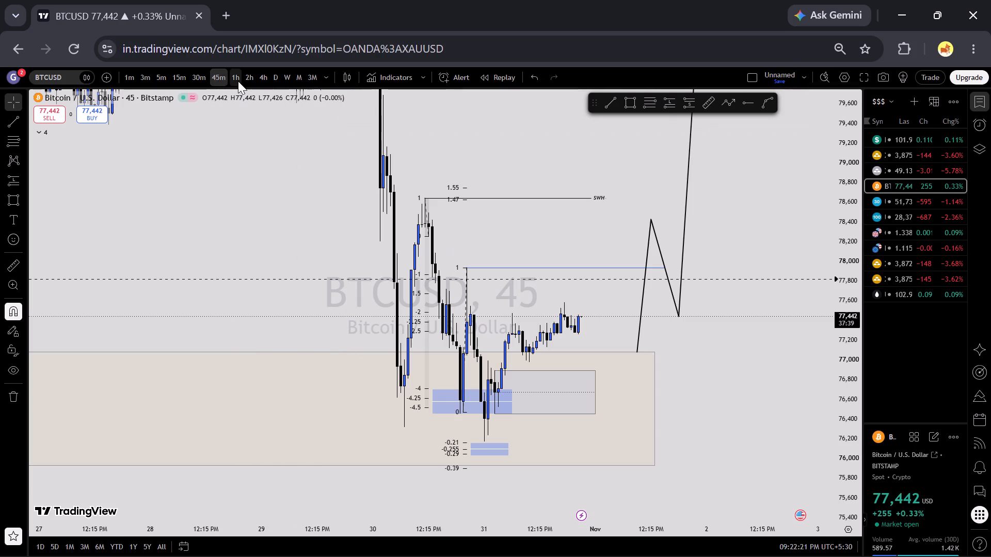
click(238, 81)
scroll(673, 331, up, 2)
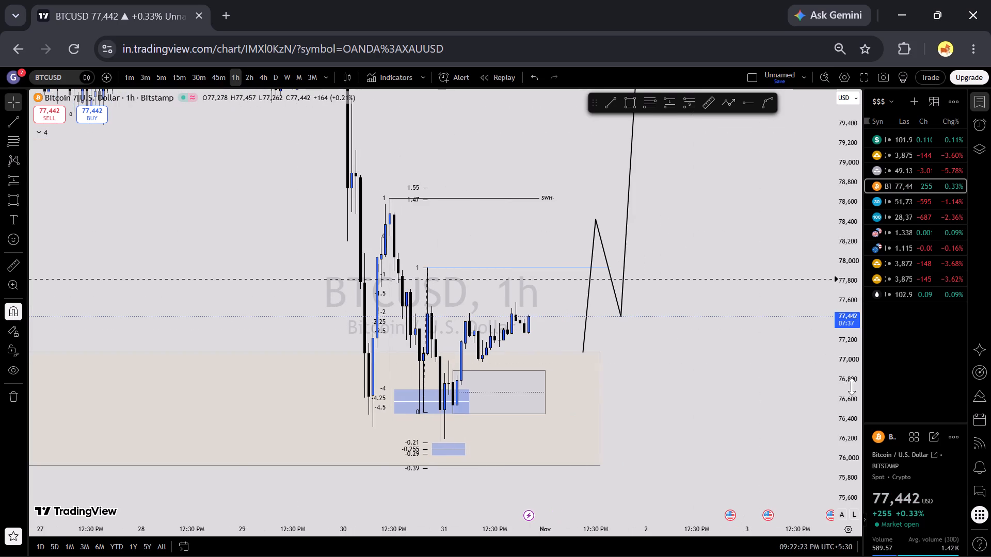
scroll(865, 381, down, 10)
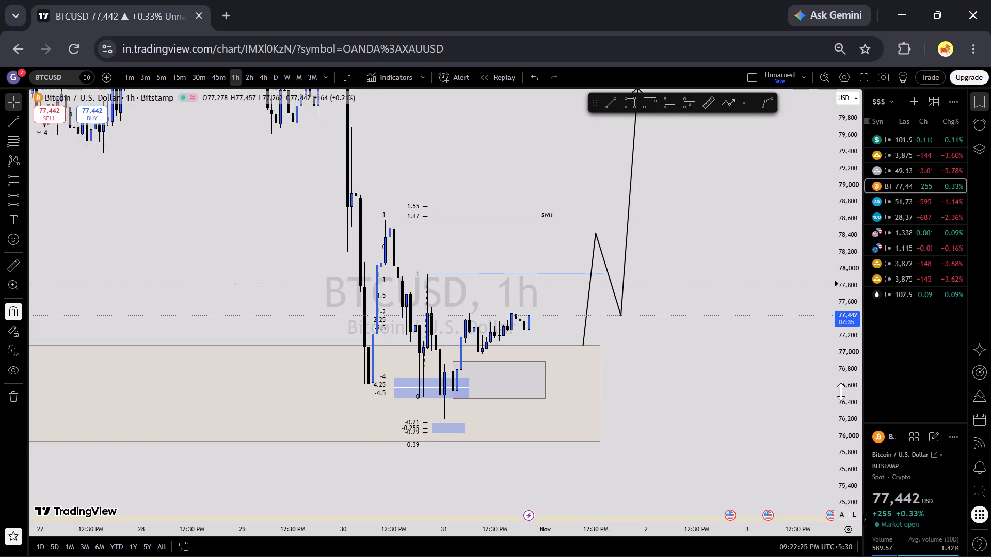
scroll(841, 391, down, 10)
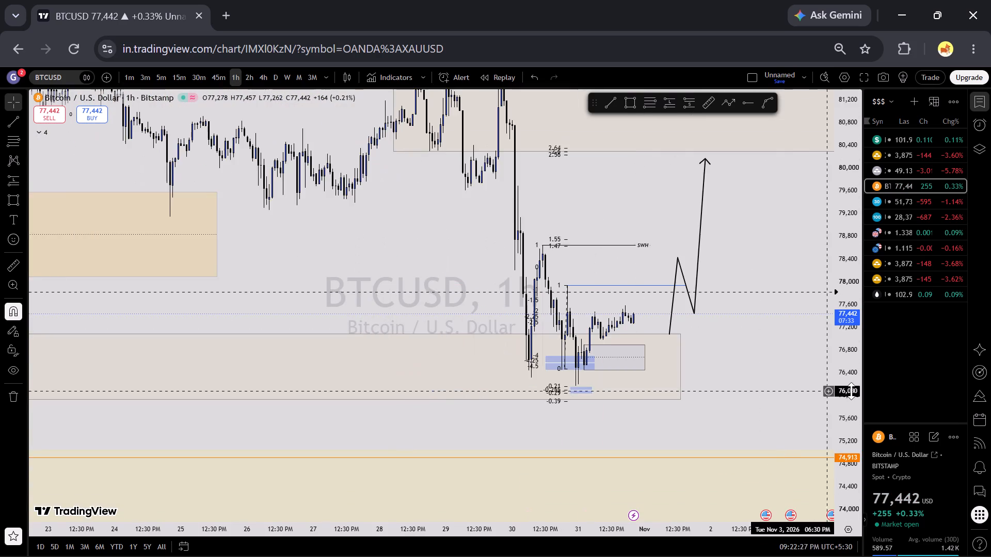
scroll(852, 391, down, 6)
scroll(848, 390, up, 4)
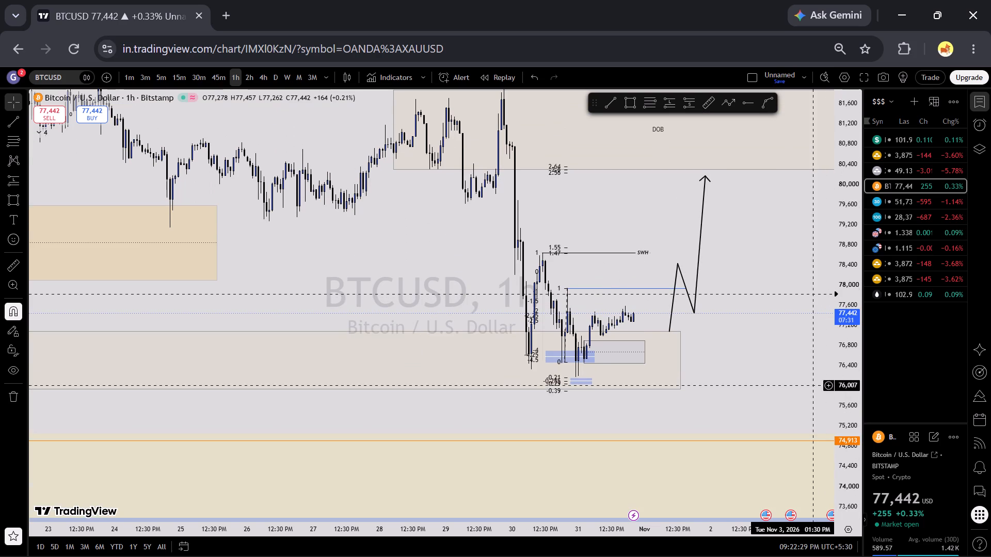
Delete the Fibonacci projection drawn between 76,469 and 77,937 under the latest candles.
click(562, 177)
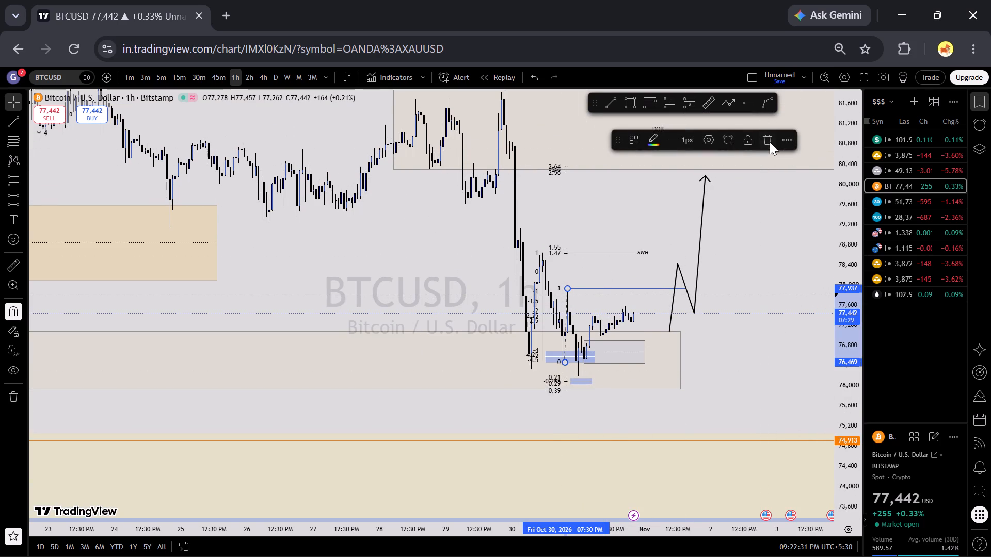
click(770, 142)
Examine the wider 1-hour Bitcoin chart, comparing the latest candles with the DOB and DFVG zones above and the blue band below.
scroll(789, 298, up, 4)
scroll(859, 318, down, 12)
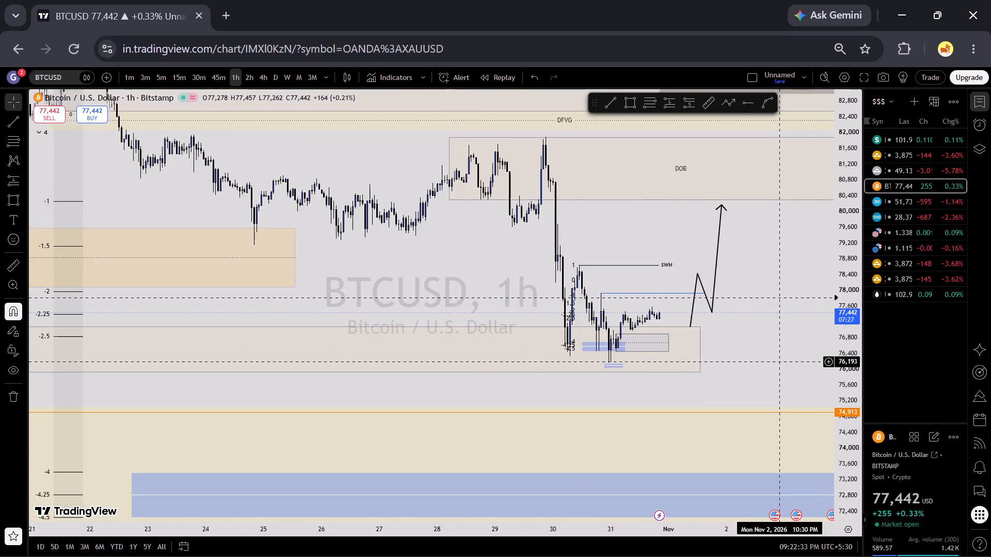
drag(779, 367, 583, 411)
scroll(670, 394, down, 5)
scroll(859, 359, down, 7)
drag(800, 373, 735, 392)
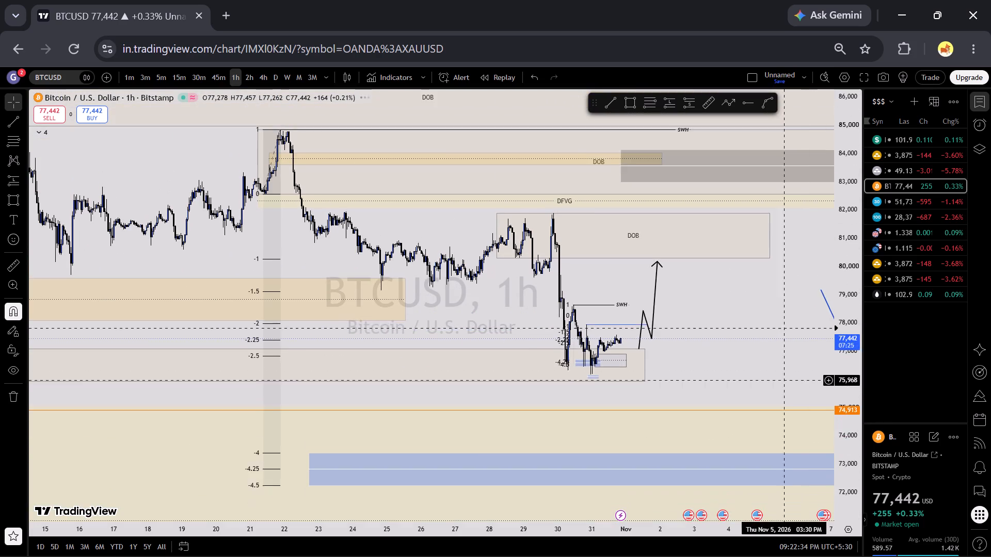
drag(735, 392, 861, 363)
scroll(863, 363, up, 4)
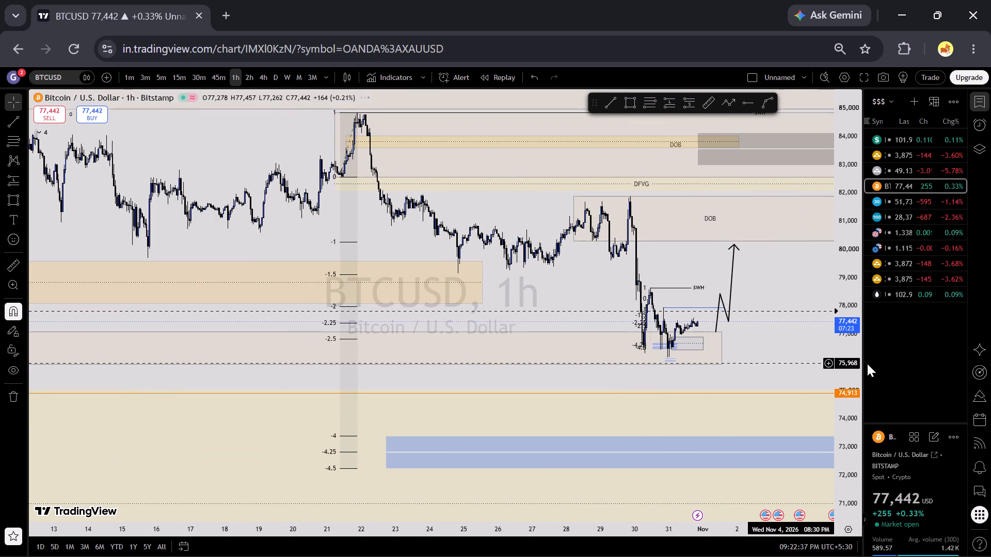
scroll(837, 359, up, 14)
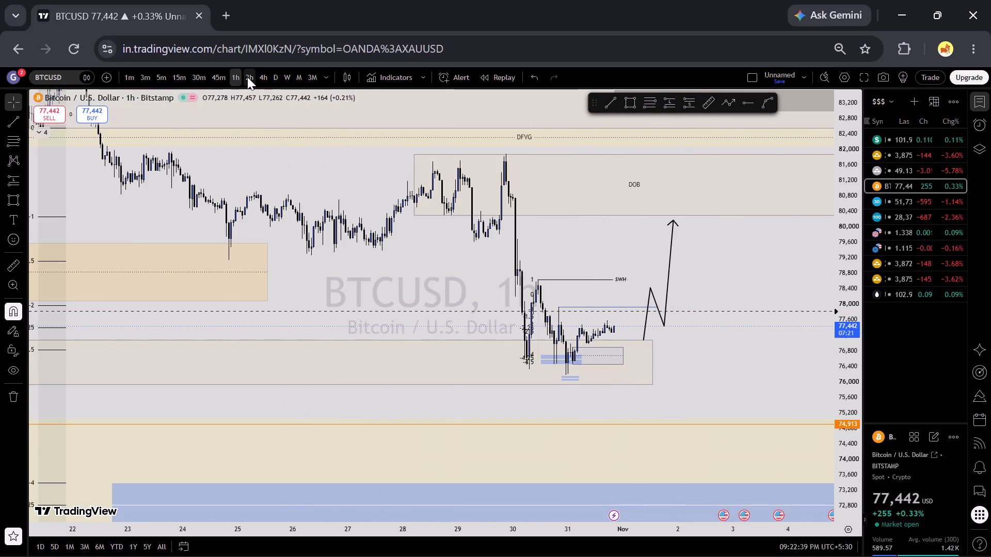
On the 2-hour interval, draw a Fibonacci projection with the STDV template from the 76,173 low to the 77,937 high.
click(247, 77)
scroll(277, 109, up, 6)
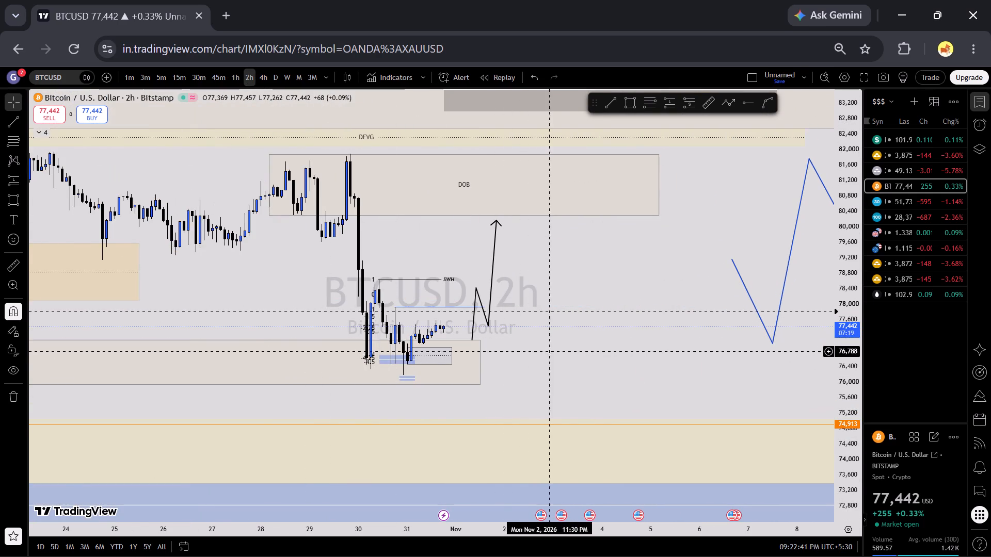
click(650, 102)
click(636, 137)
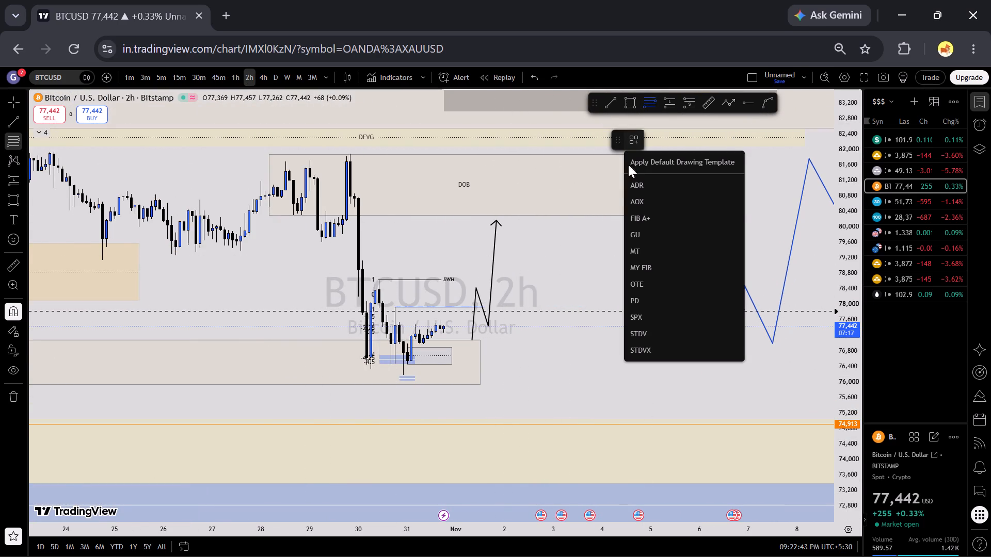
click(645, 334)
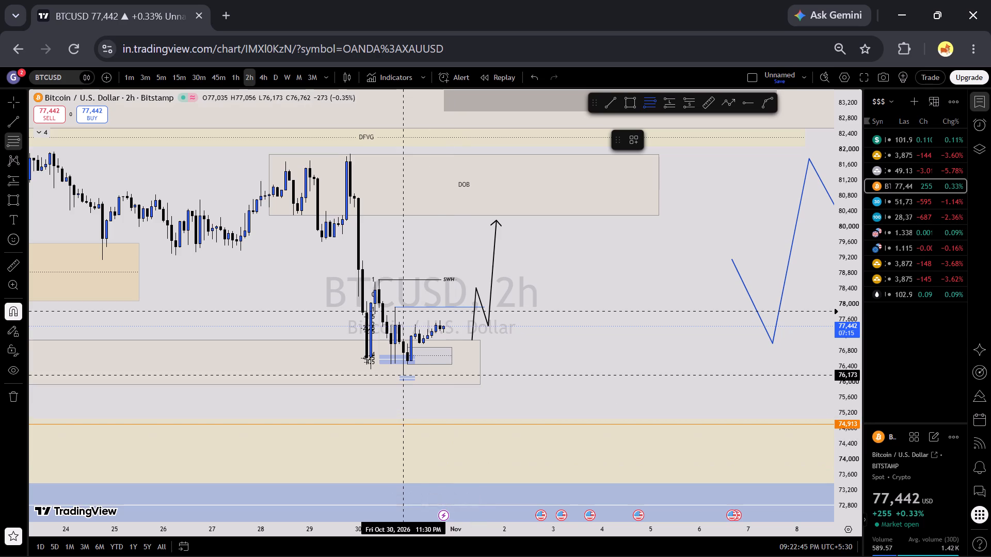
click(402, 395)
click(395, 306)
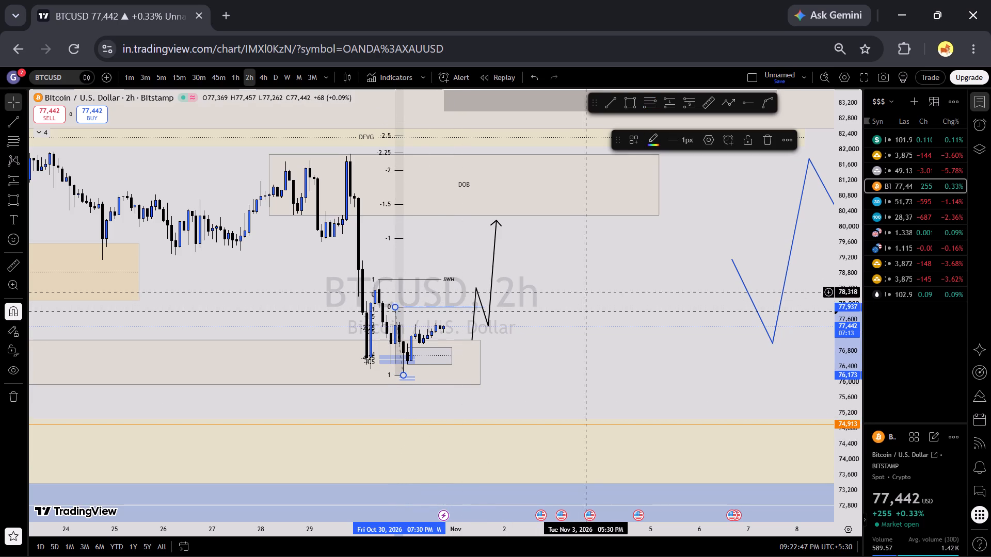
click(587, 289)
Examine the new projection's levels against the DOB and DFVG zones above and the forecast paths on the 2-hour interval.
scroll(856, 340, down, 10)
scroll(709, 353, down, 2)
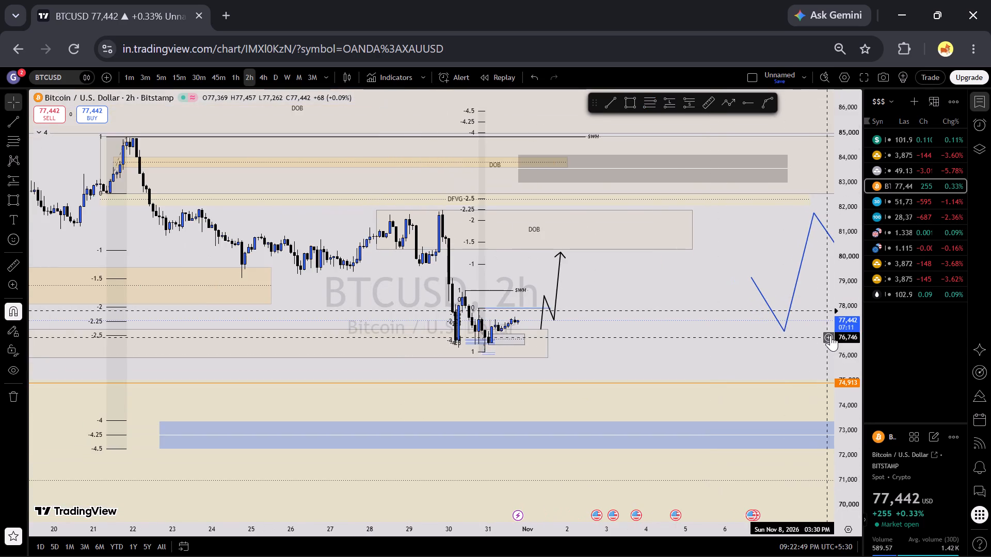
scroll(831, 333, down, 12)
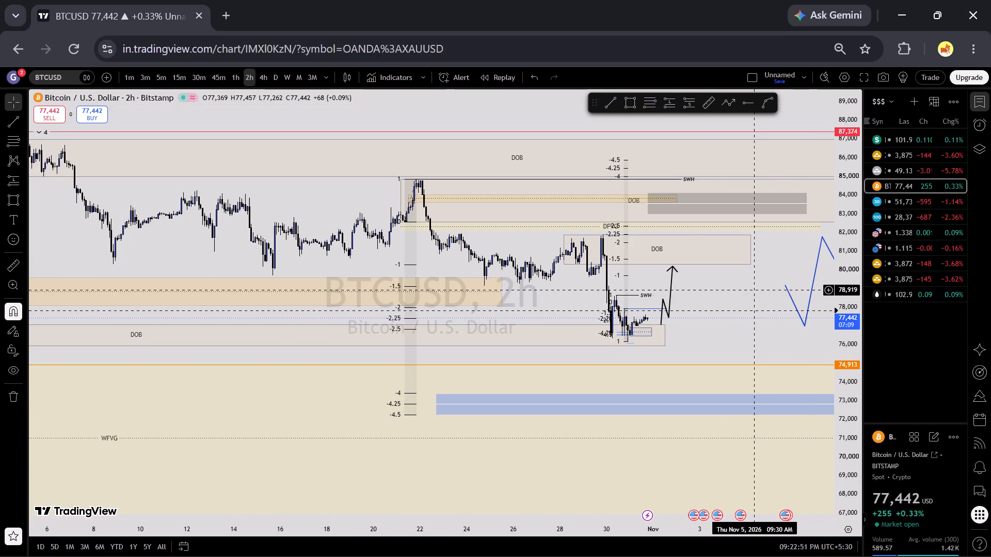
drag(732, 293, 520, 337)
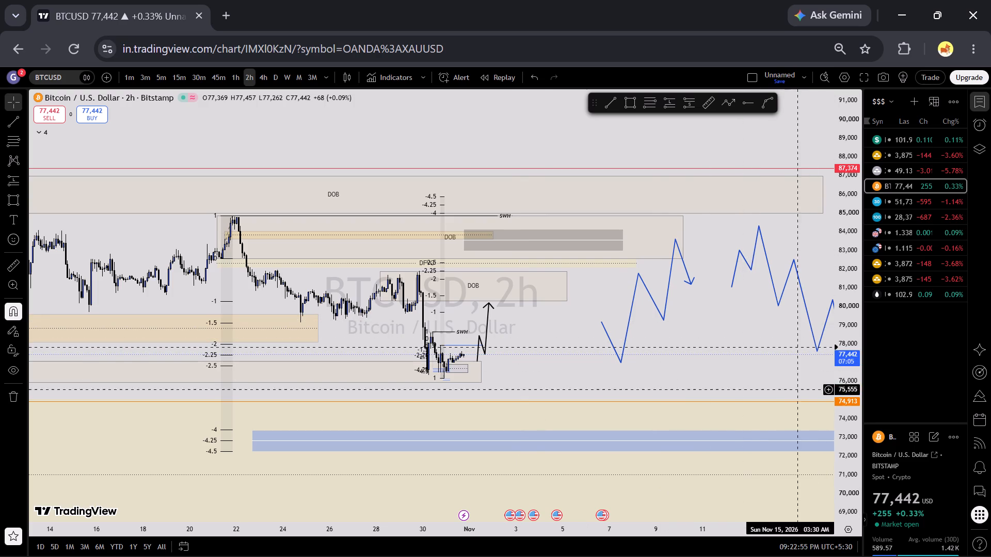
scroll(840, 401, up, 19)
scroll(523, 315, up, 5)
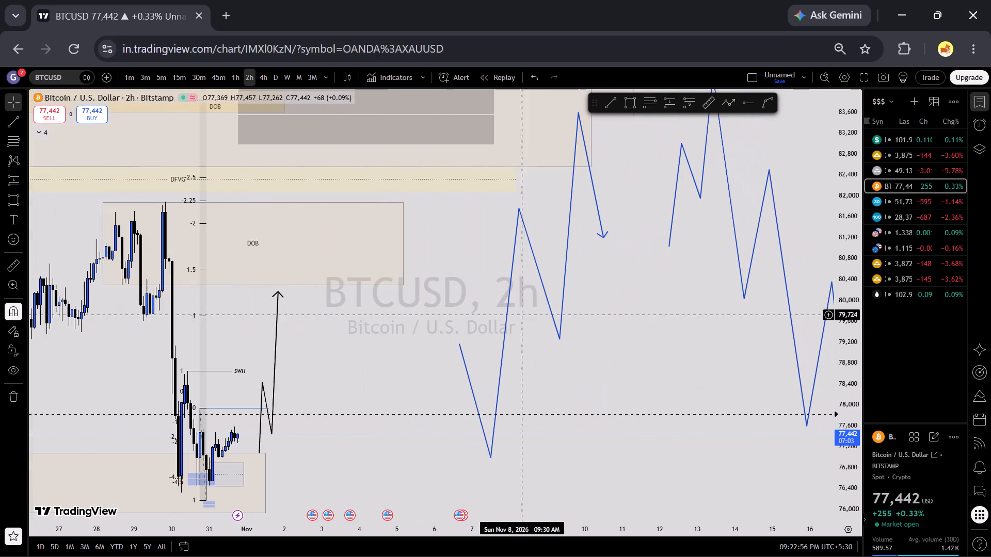
drag(356, 320, 554, 276)
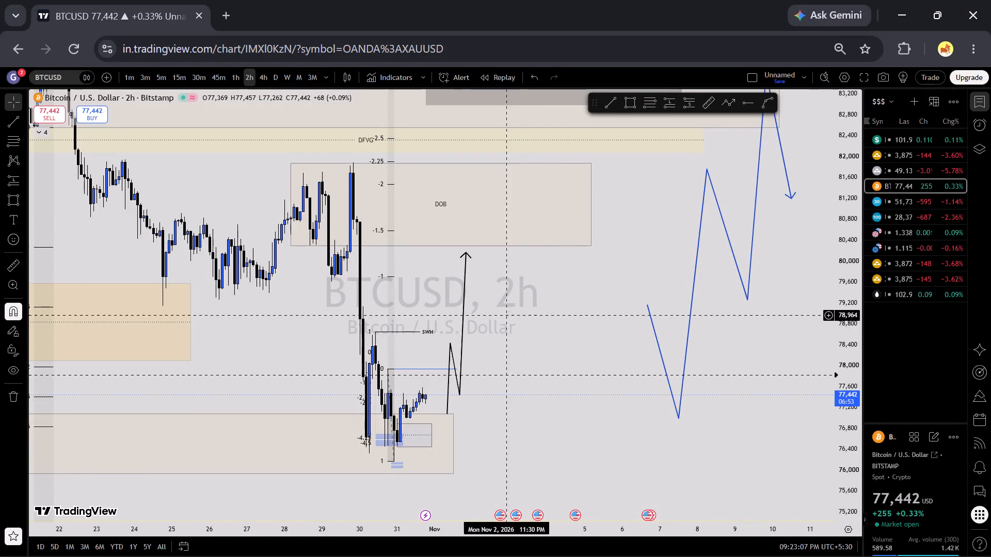
Draw a horizontal trend line with the SWL template from the 76,173 swing low to about November 4.
drag(577, 326, 520, 264)
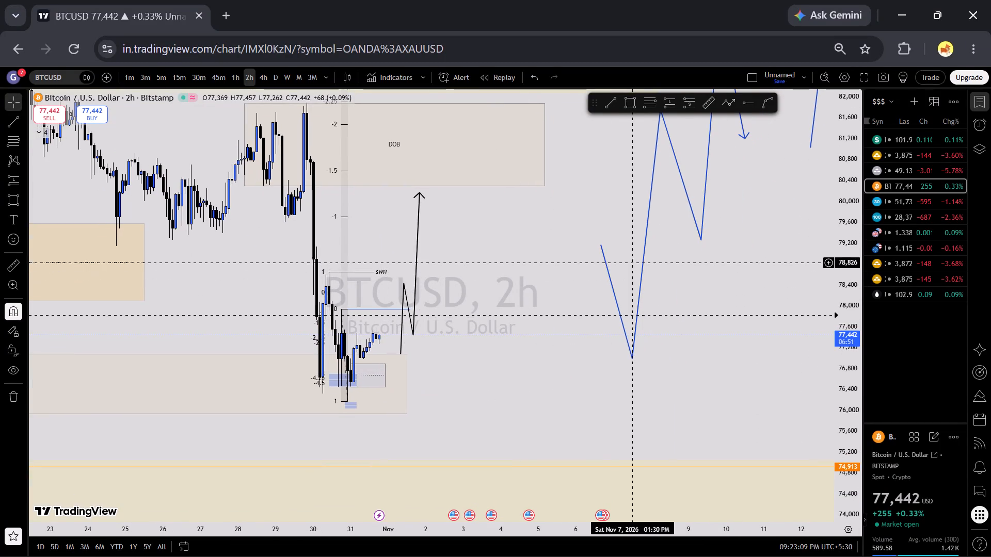
click(610, 99)
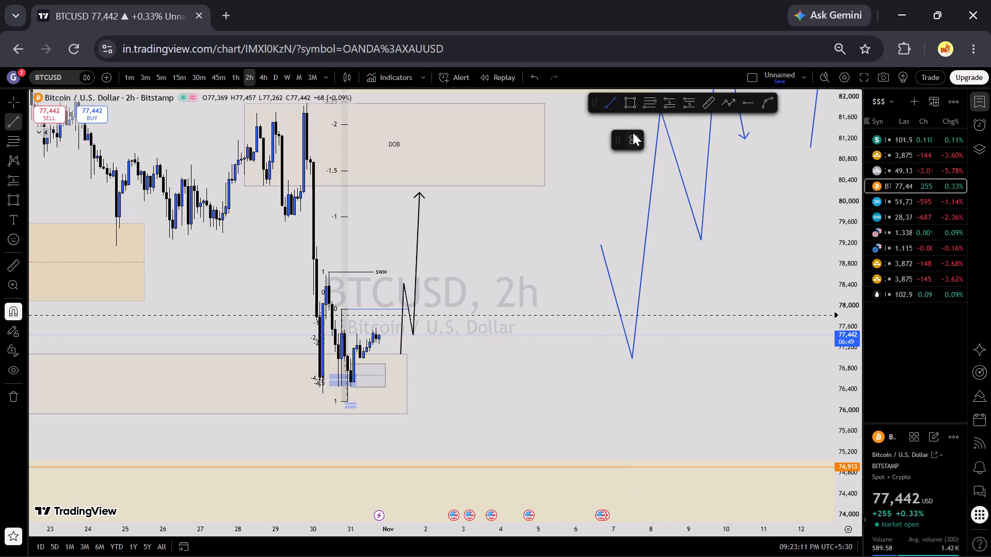
click(635, 134)
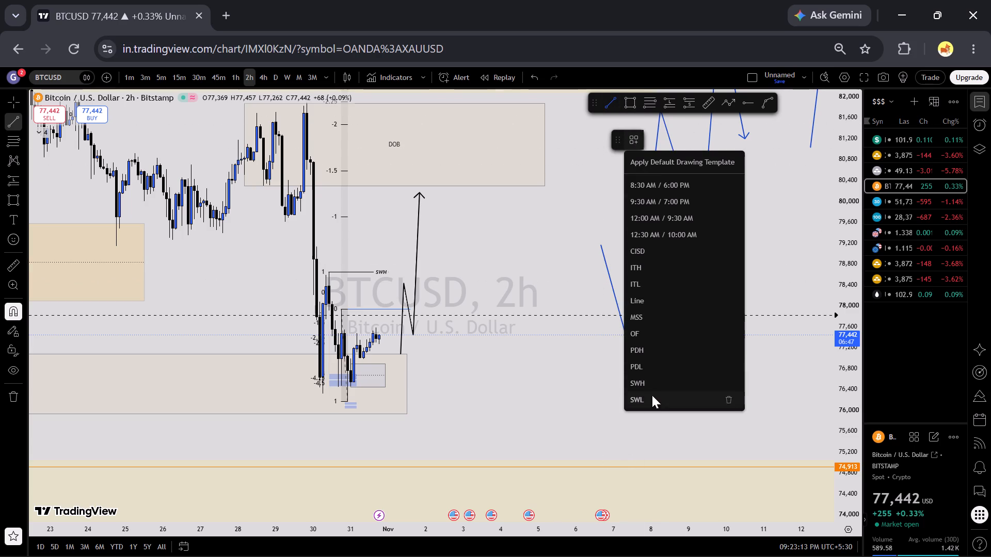
click(652, 396)
click(348, 409)
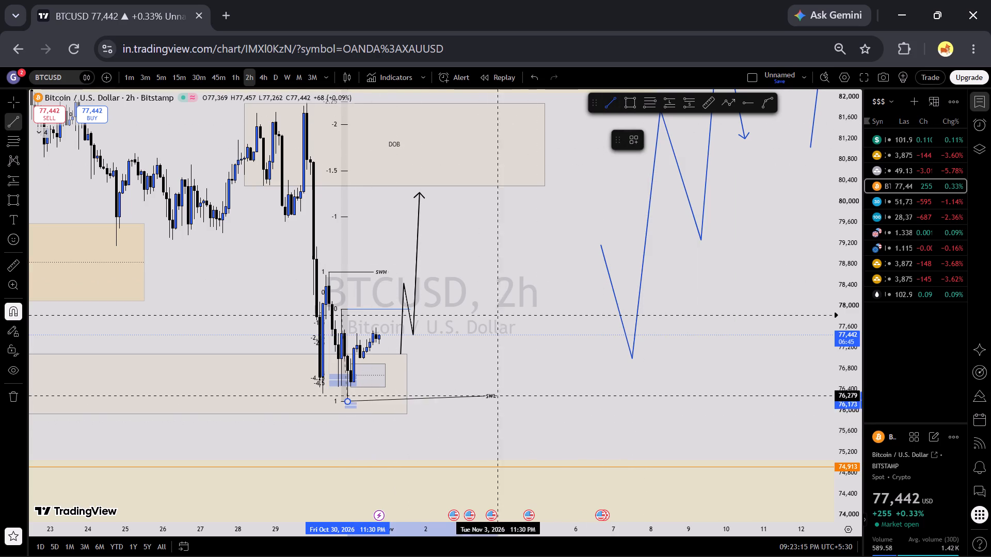
shift+click(505, 393)
click(503, 371)
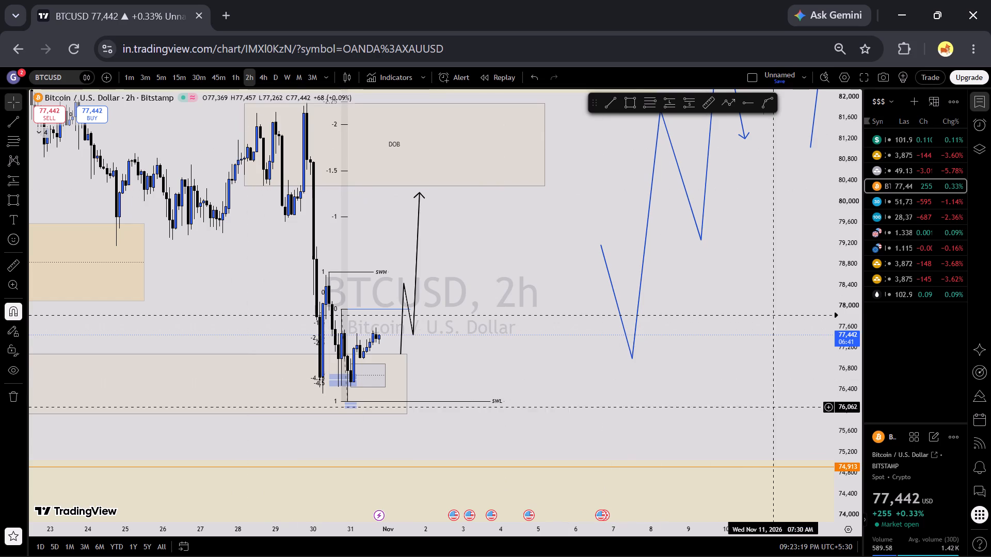
Switch to US30 and examine its zones, projections and forecast paths on the 1-hour and daily intervals.
click(234, 78)
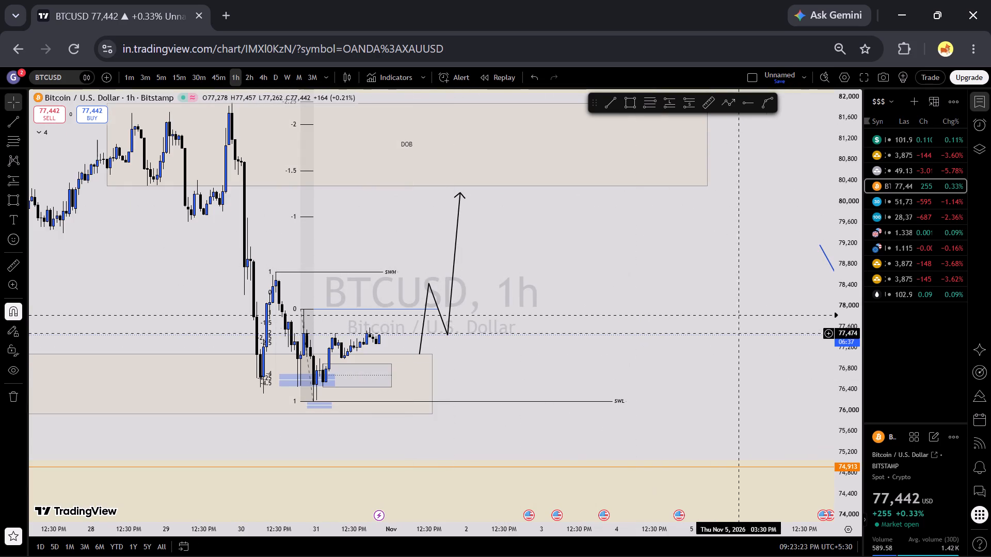
click(910, 191)
click(918, 202)
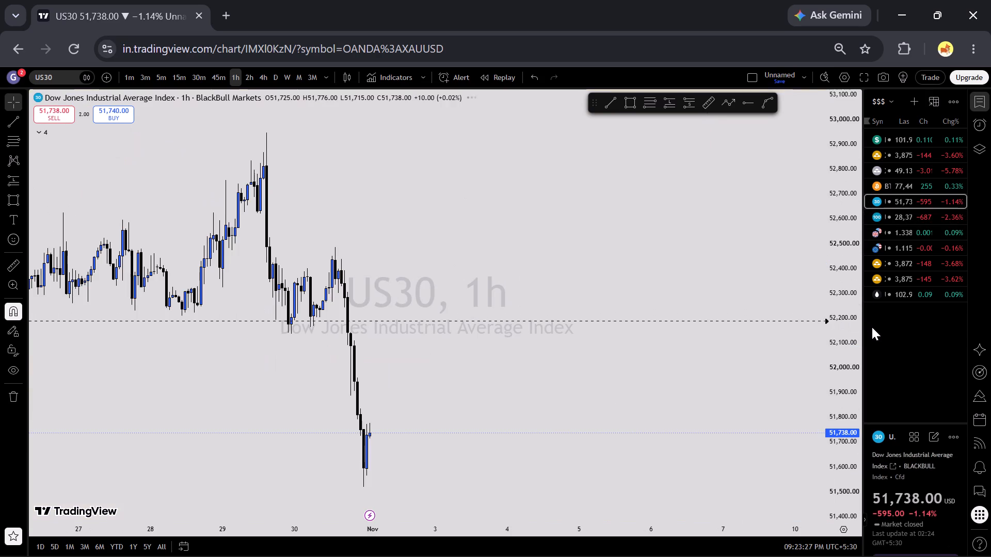
scroll(873, 327, down, 1)
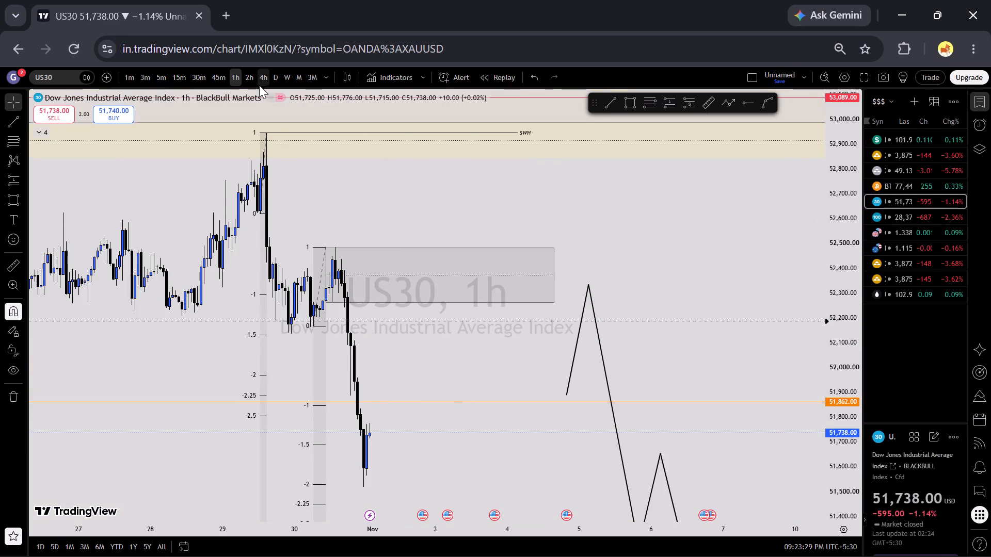
click(278, 81)
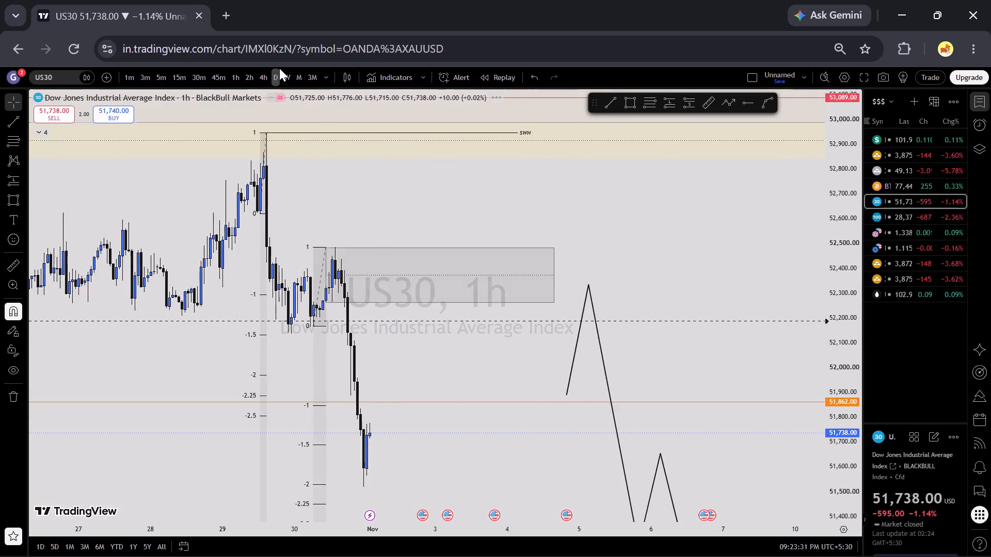
scroll(700, 270, up, 4)
scroll(874, 324, down, 20)
scroll(874, 324, down, 1)
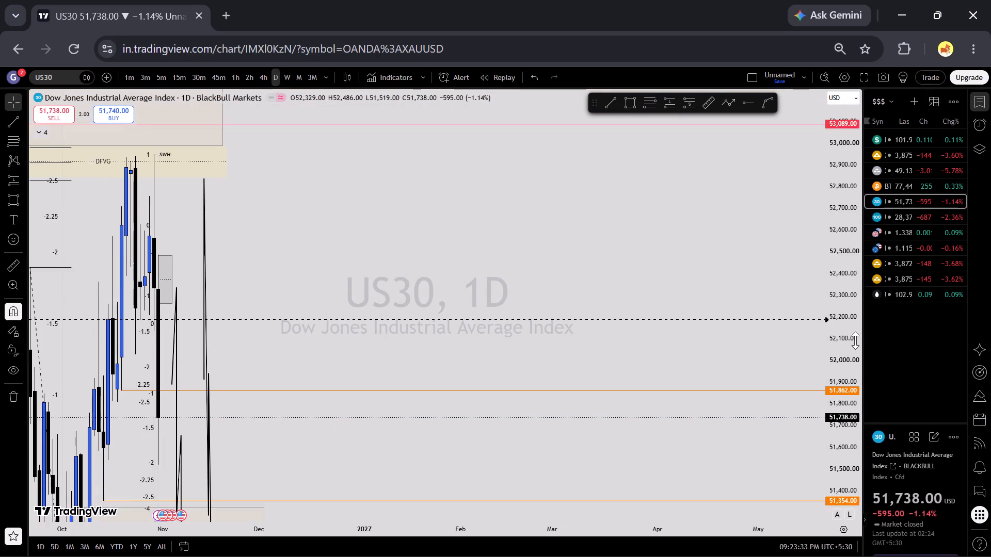
scroll(855, 340, down, 16)
drag(382, 287, 769, 270)
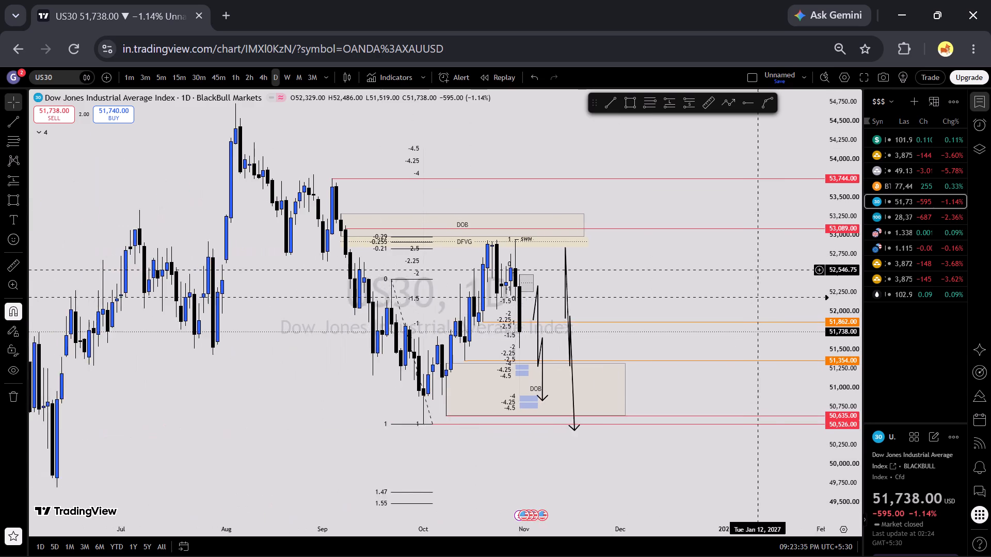
drag(769, 270, 813, 274)
scroll(819, 326, up, 1)
scroll(873, 365, up, 3)
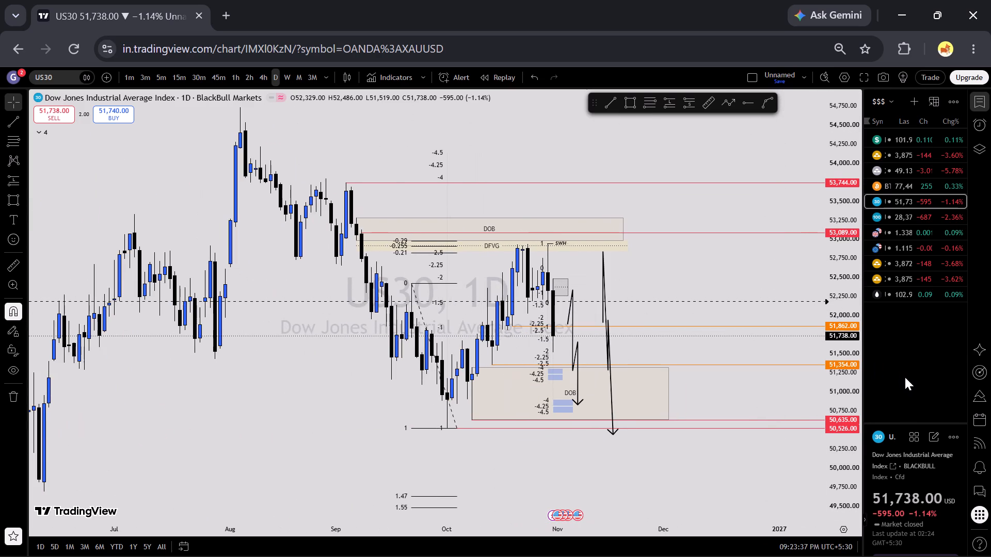
scroll(905, 377, up, 7)
scroll(861, 368, down, 10)
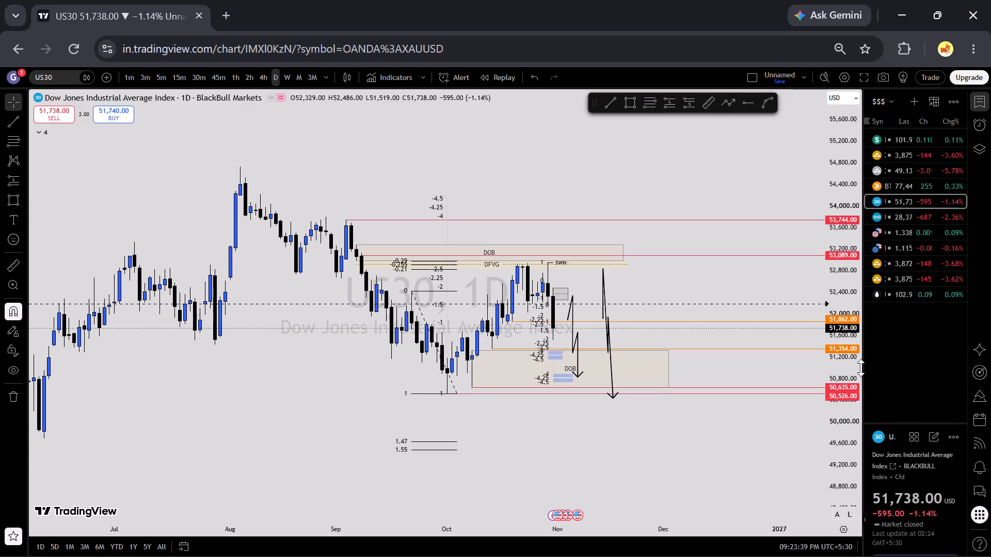
Dismiss the advertisement covering the lower part of the US30 chart.
scroll(861, 368, down, 10)
scroll(861, 368, up, 12)
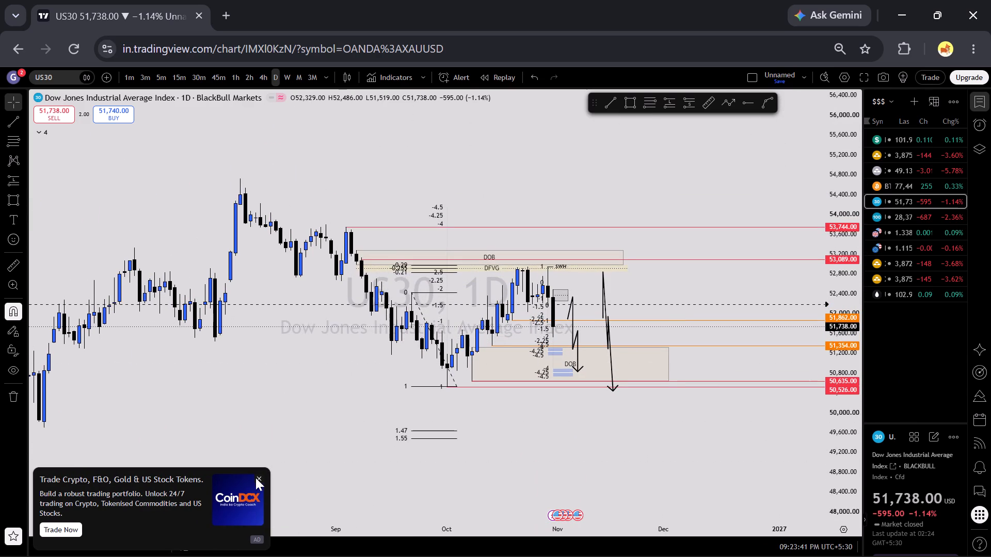
click(251, 478)
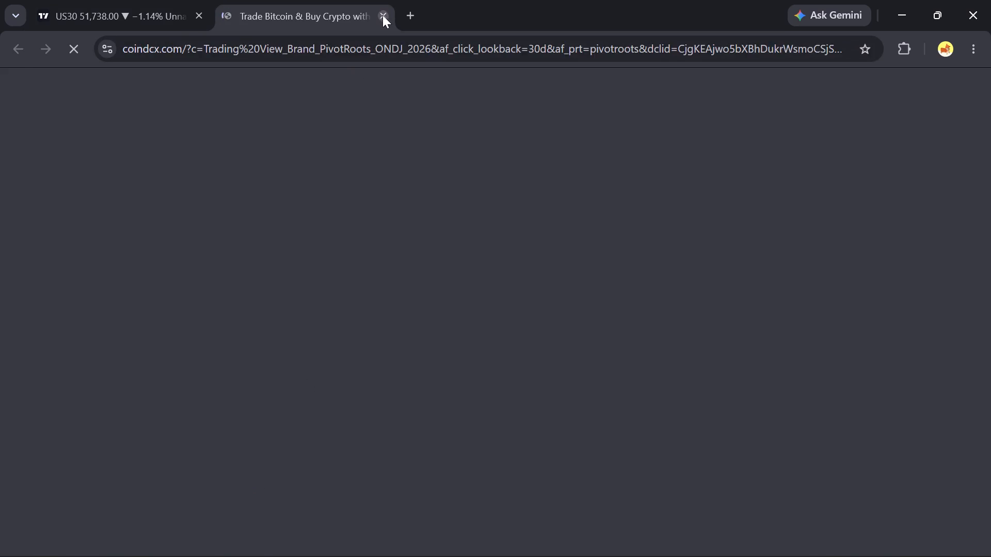
click(382, 15)
click(258, 476)
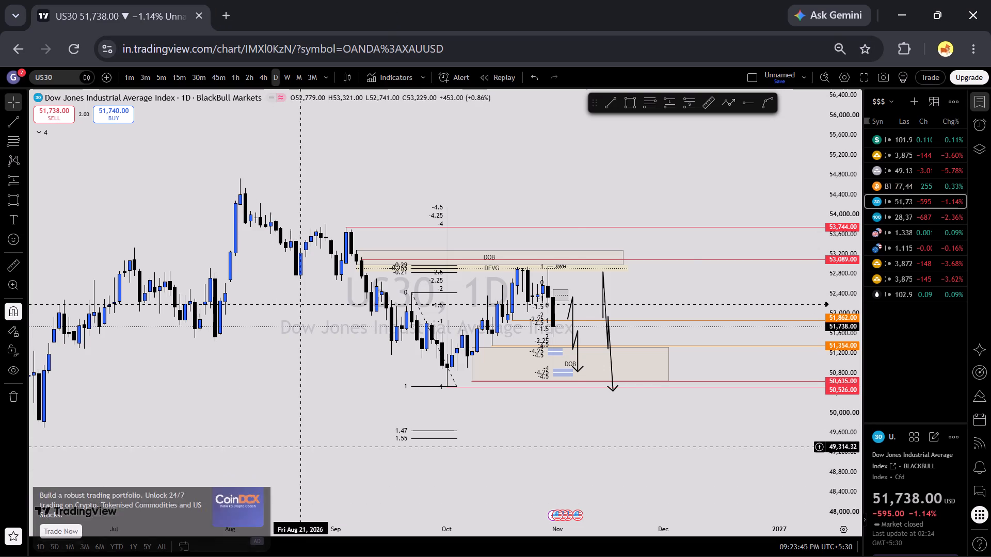
Delete the orange 51,862 horizontal level from the US30 daily chart.
scroll(886, 385, up, 14)
scroll(761, 278, up, 2)
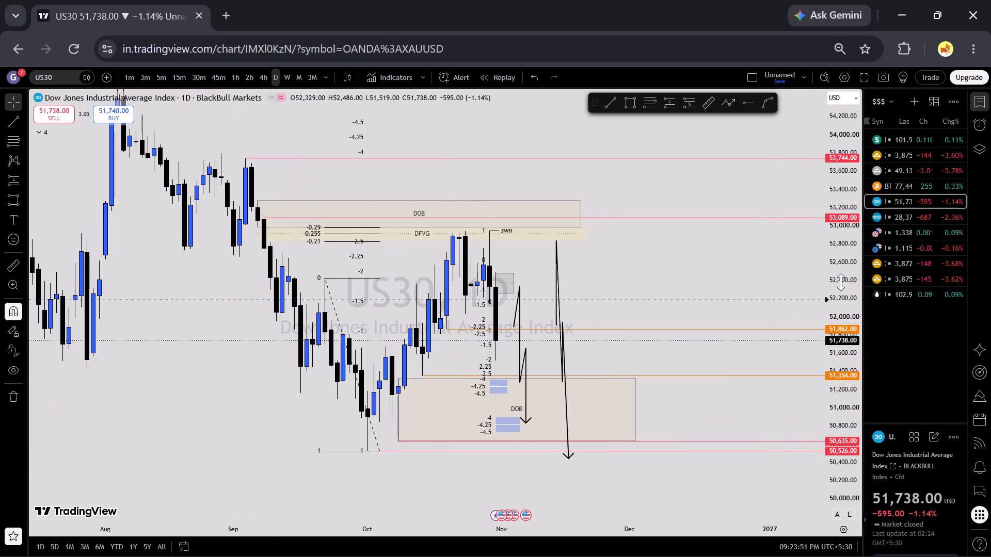
scroll(844, 278, down, 3)
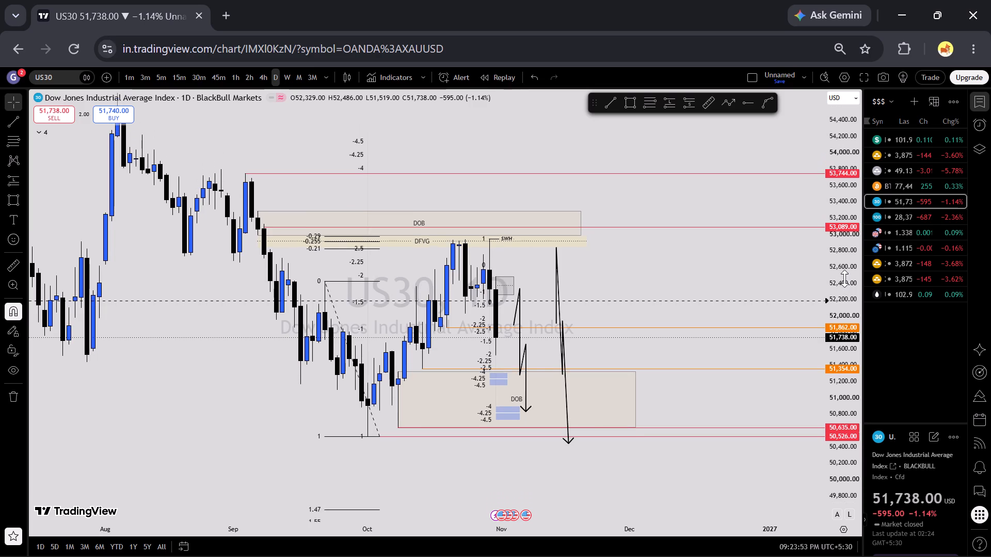
scroll(806, 276, up, 2)
drag(739, 251, 704, 256)
drag(688, 256, 798, 252)
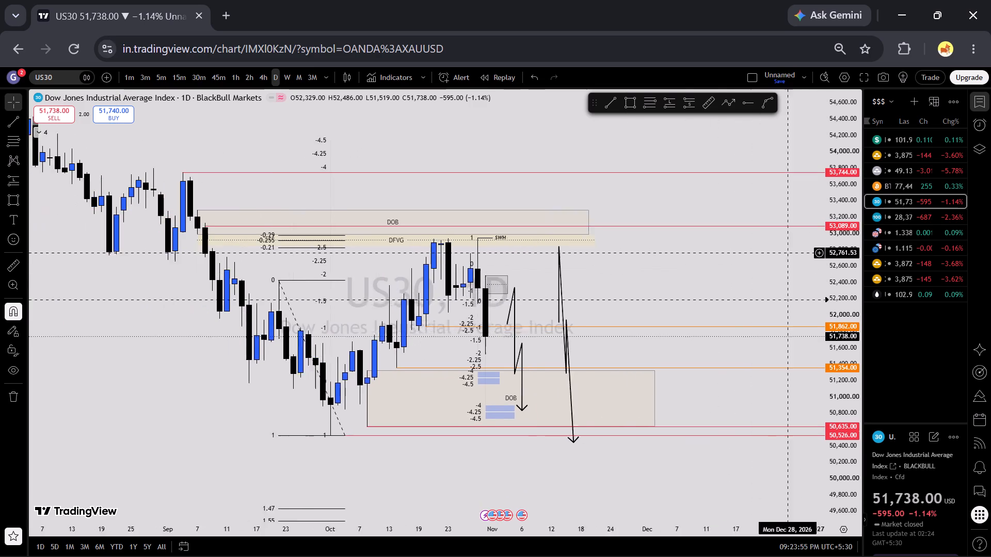
drag(798, 252, 807, 249)
click(730, 324)
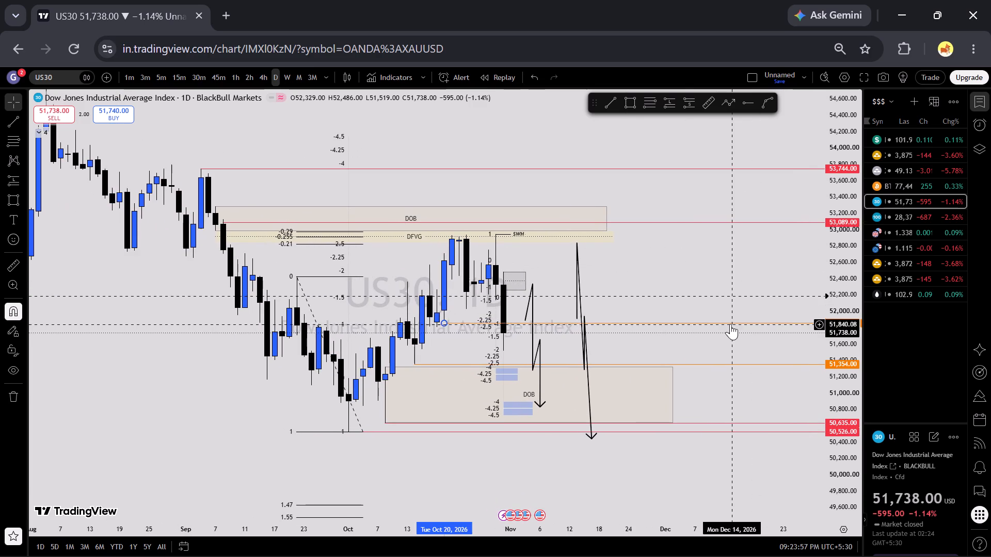
click(805, 144)
Examine the US30 daily candles against the DOB and DFVG zones, remaining levels and forecast paths.
scroll(798, 299, up, 3)
scroll(853, 351, up, 5)
drag(648, 340, 775, 328)
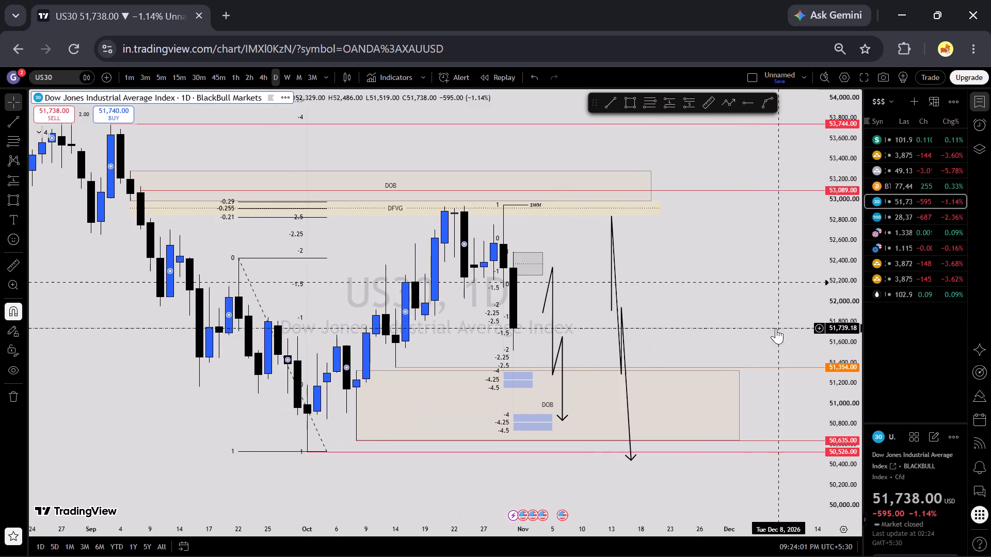
drag(684, 320, 685, 324)
click(466, 243)
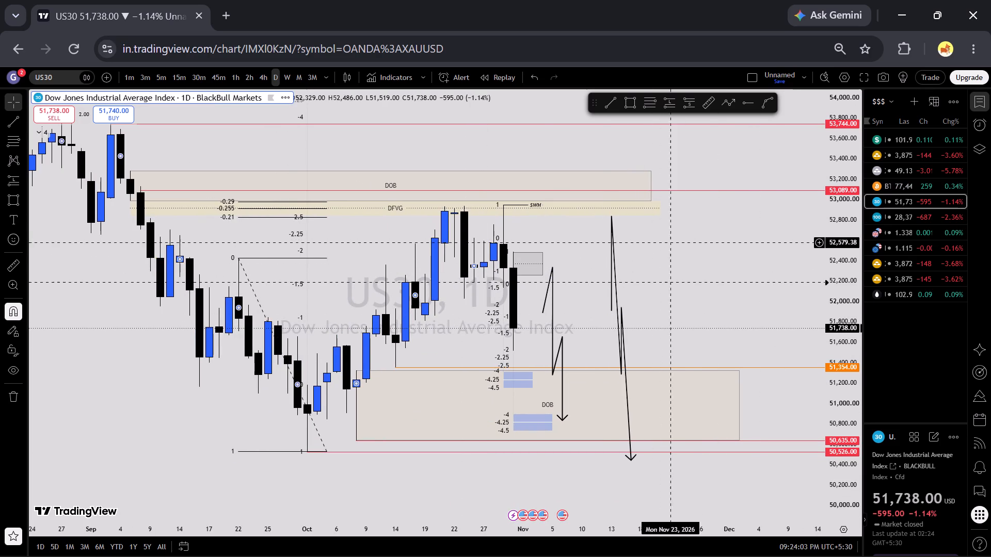
click(714, 242)
scroll(809, 312, up, 1)
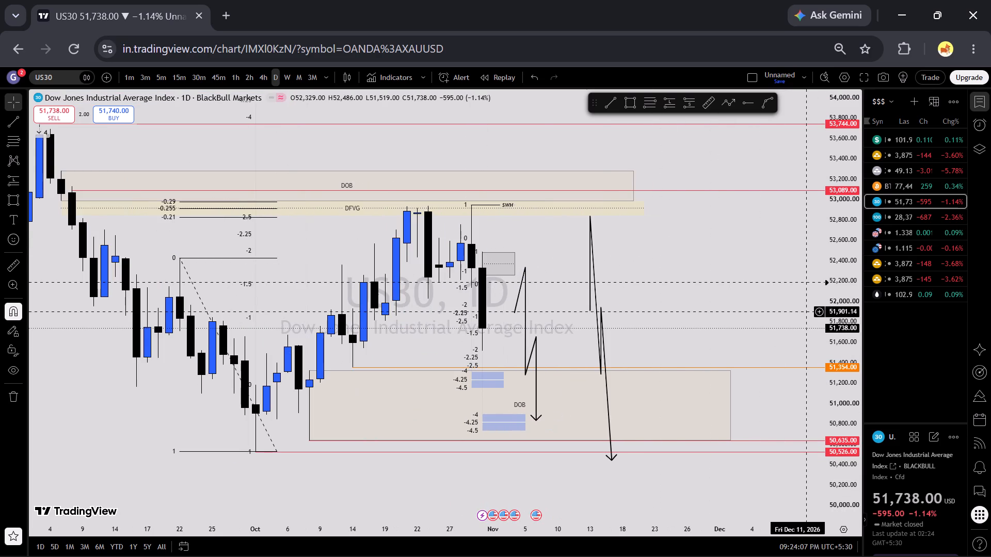
scroll(809, 312, down, 3)
scroll(709, 320, up, 1)
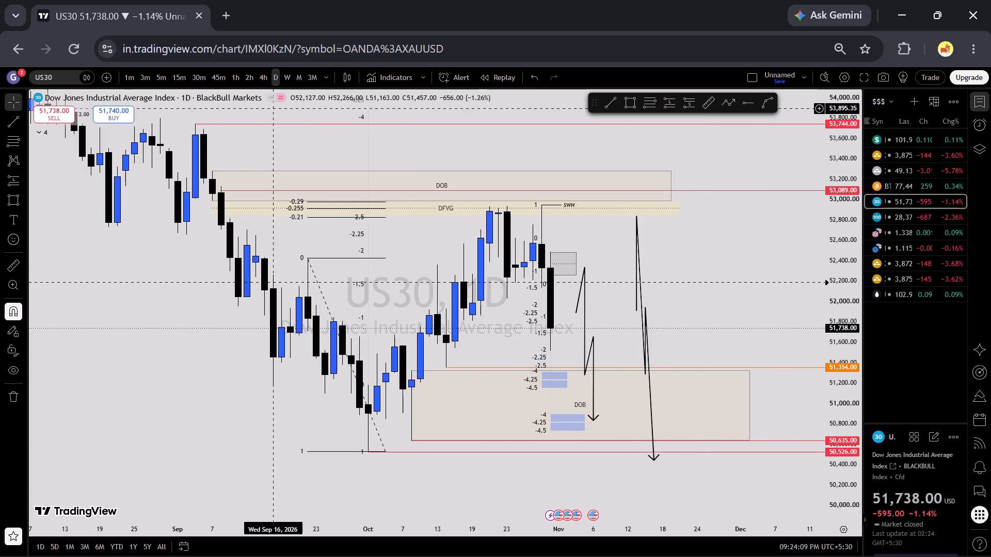
Examine US30's zones, projections and both forecast paths on the 4-hour, 2-hour and 1-hour intervals.
click(258, 79)
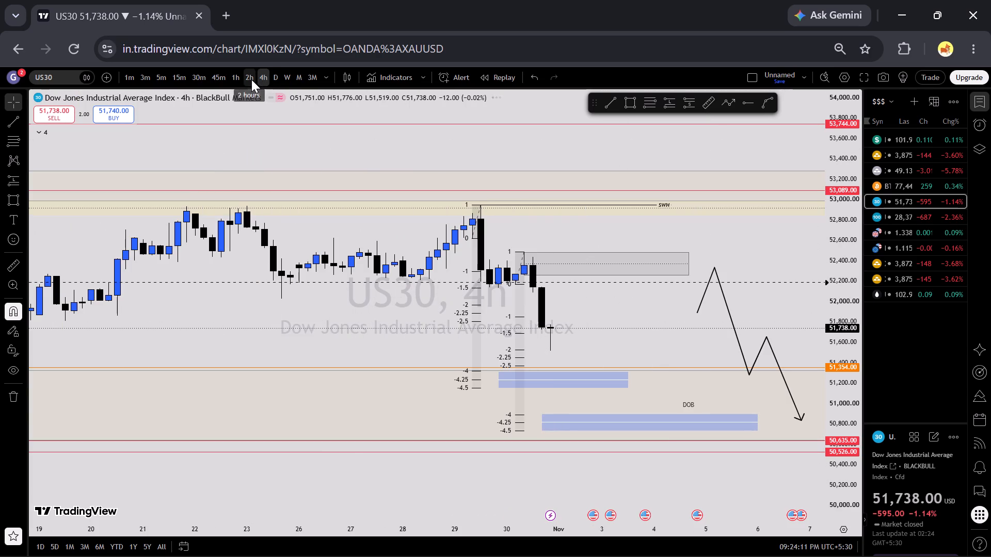
scroll(506, 254, down, 2)
drag(672, 321, 606, 314)
scroll(663, 326, down, 7)
scroll(794, 347, up, 2)
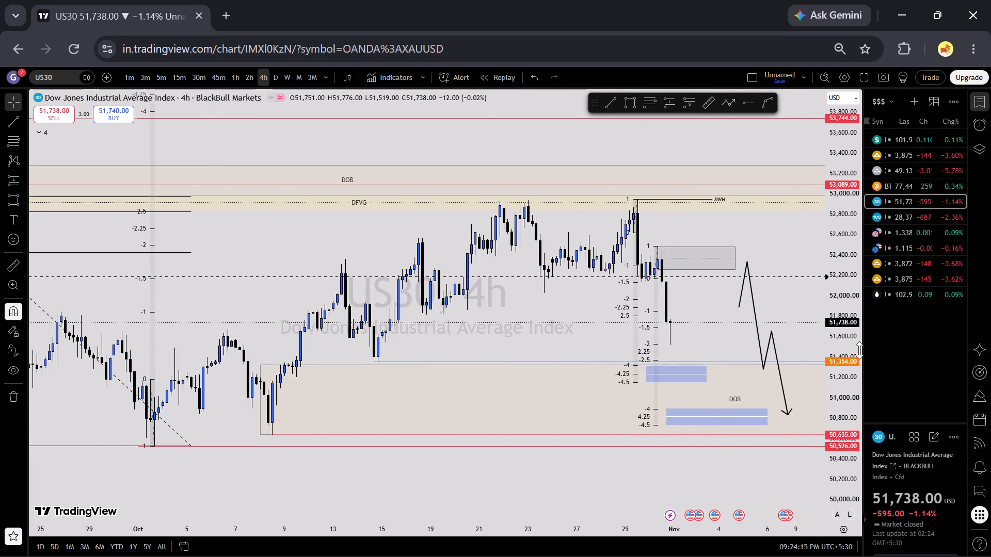
scroll(859, 350, down, 6)
scroll(789, 346, down, 5)
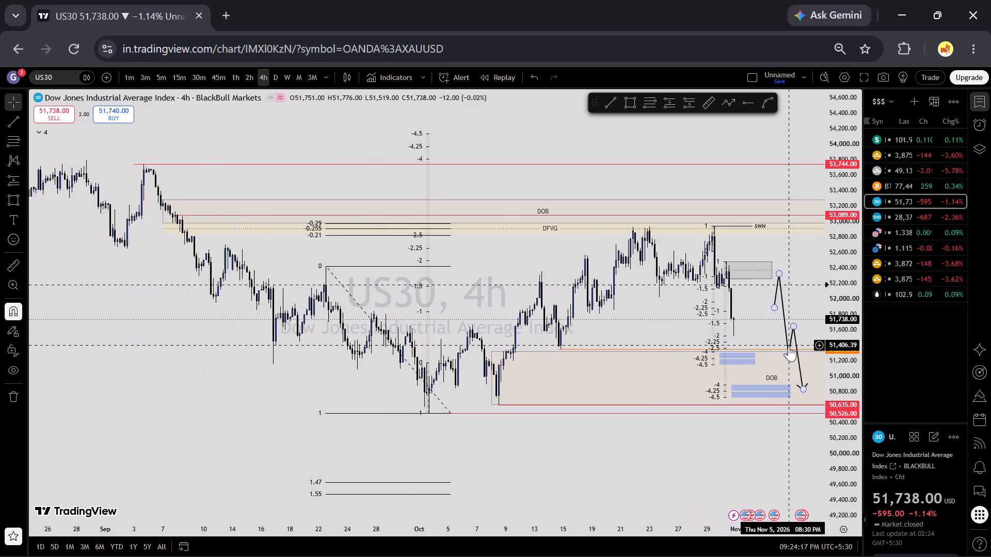
scroll(789, 346, down, 1)
scroll(789, 351, up, 5)
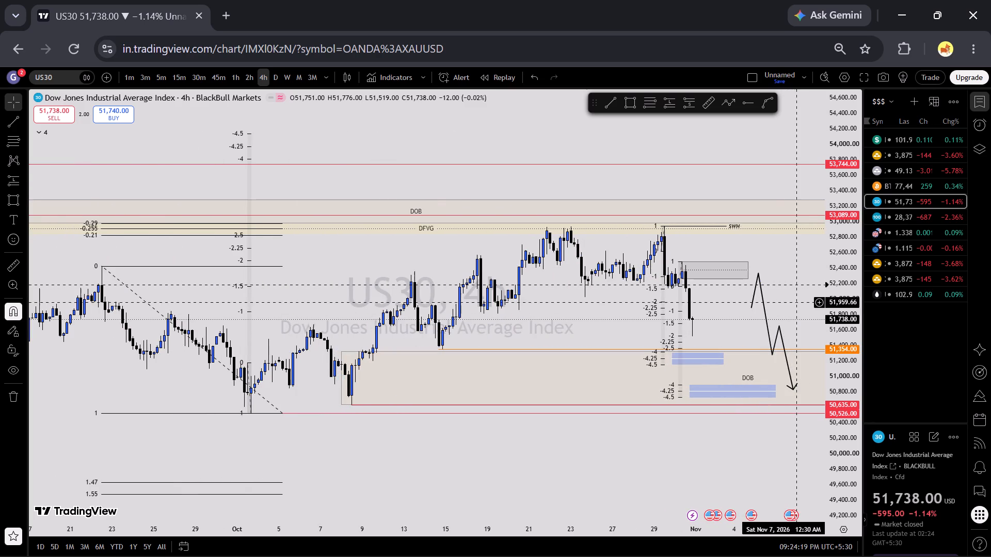
drag(800, 308, 519, 305)
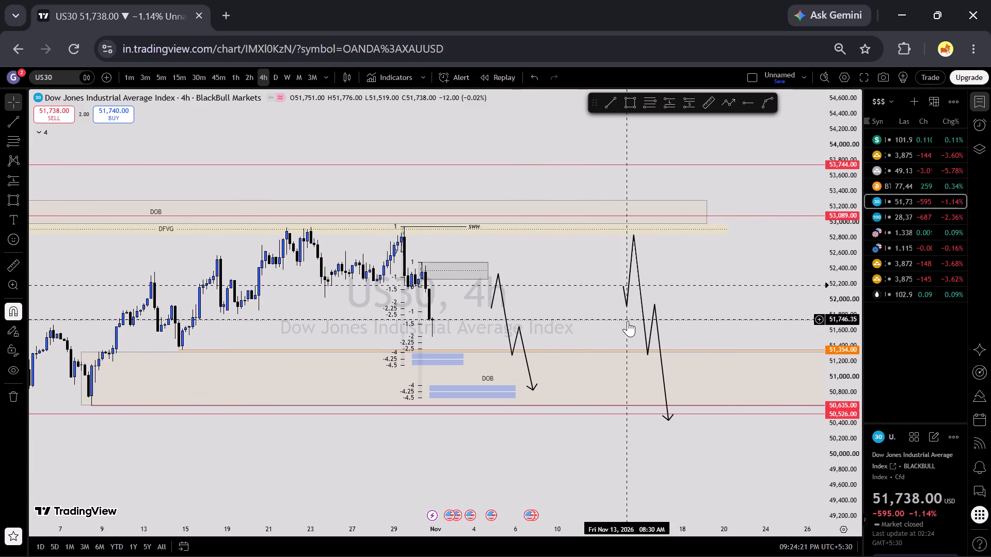
click(248, 77)
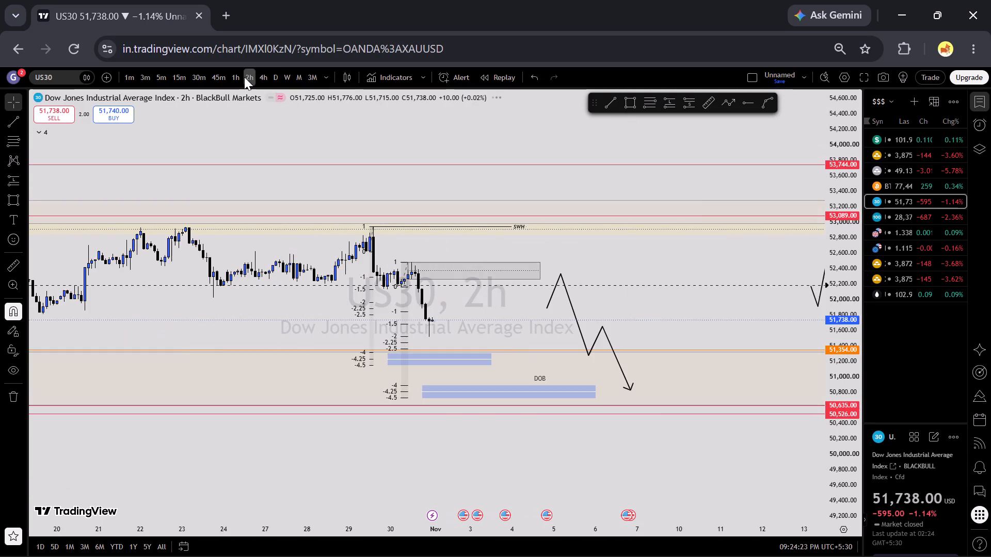
click(237, 77)
scroll(654, 286, down, 3)
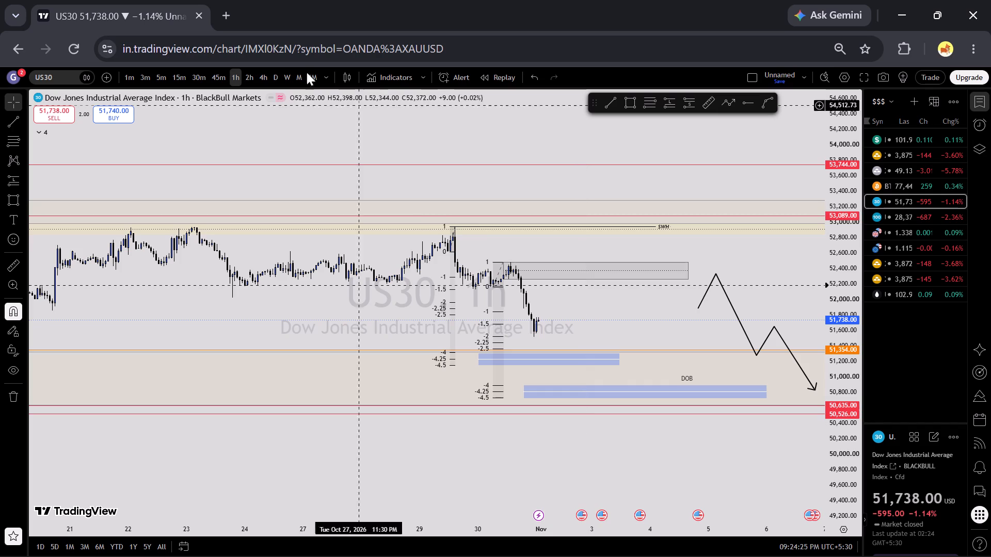
Review US30's price structure, DOB zones and forecast paths on the daily interval and again on the 4-hour interval.
click(277, 77)
scroll(261, 84, up, 7)
scroll(447, 208, up, 7)
drag(422, 263, 523, 261)
drag(514, 261, 668, 277)
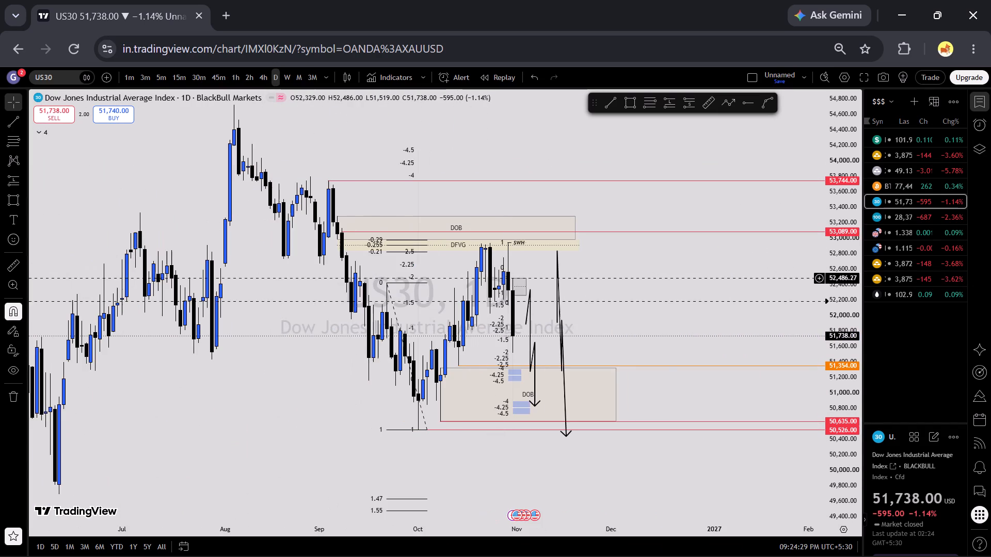
drag(668, 277, 669, 276)
drag(674, 276, 708, 276)
scroll(708, 275, up, 5)
scroll(533, 255, up, 2)
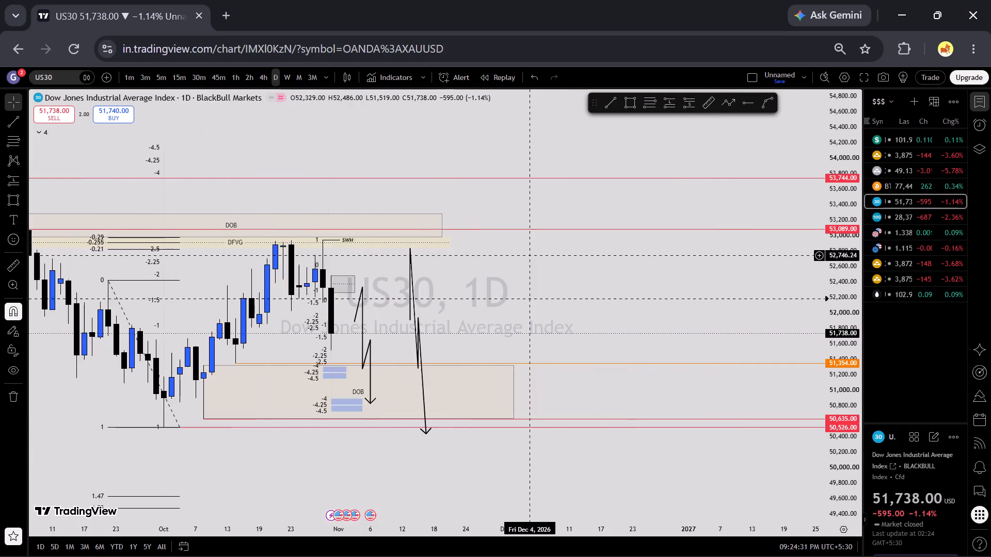
scroll(611, 290, up, 3)
drag(414, 276, 821, 273)
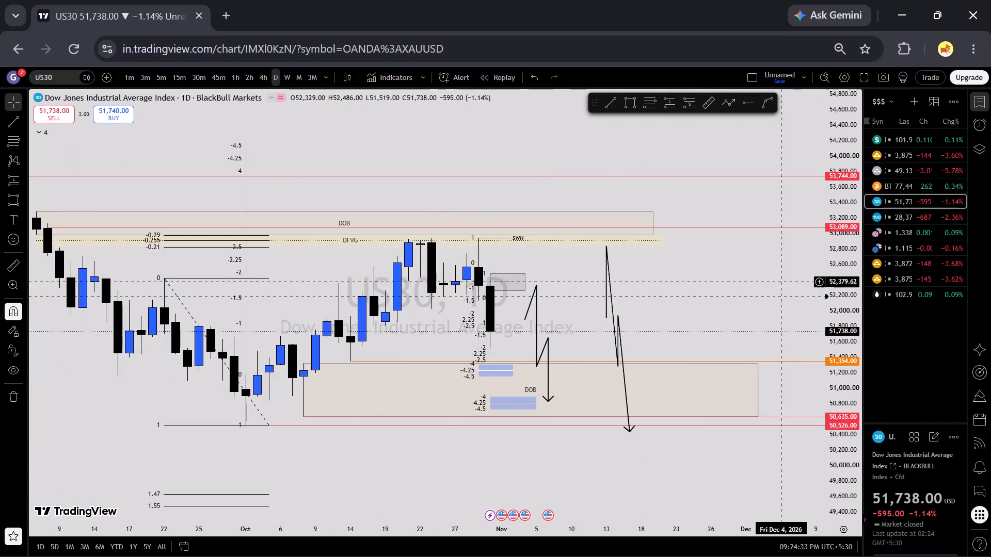
scroll(765, 286, down, 4)
drag(766, 285, 520, 272)
scroll(686, 237, up, 1)
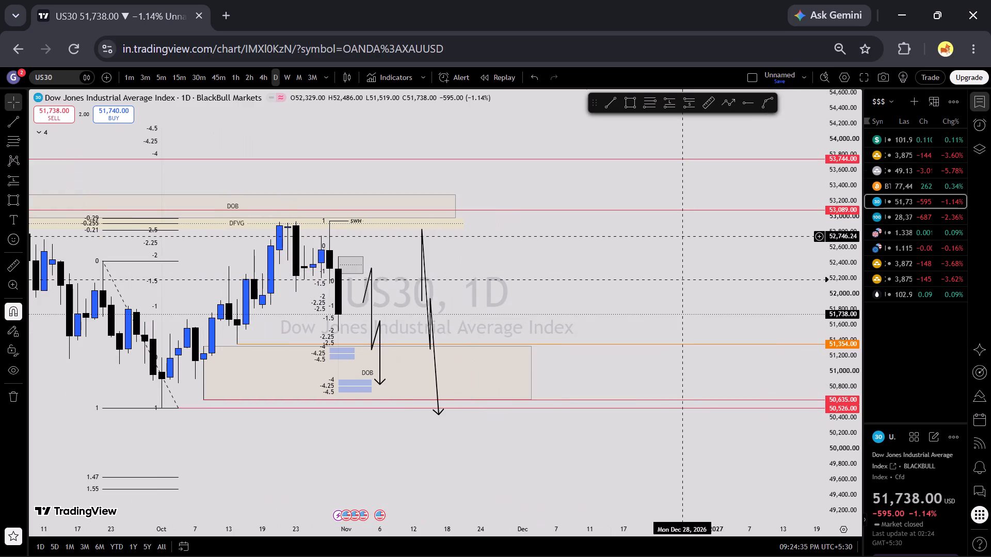
drag(474, 249, 760, 267)
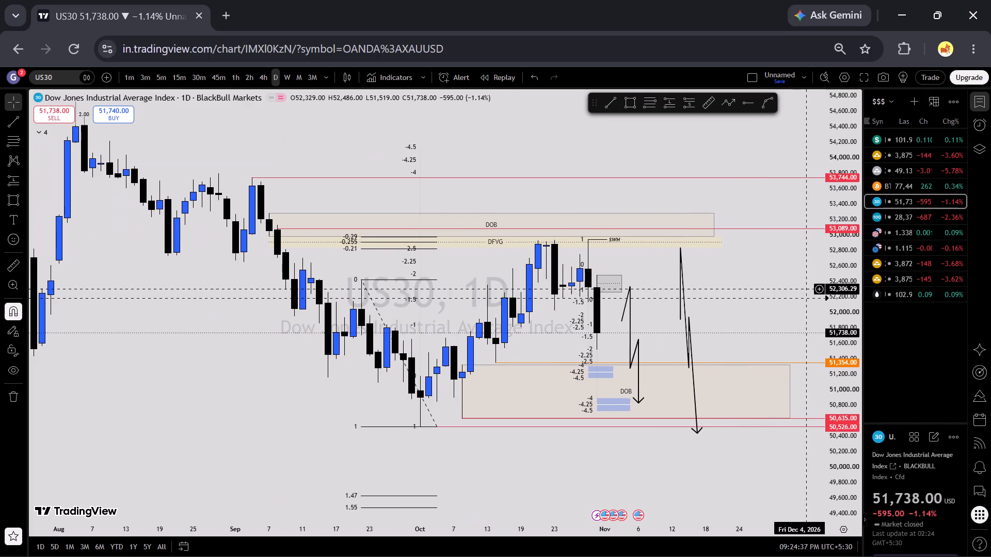
scroll(835, 290, up, 1)
click(262, 75)
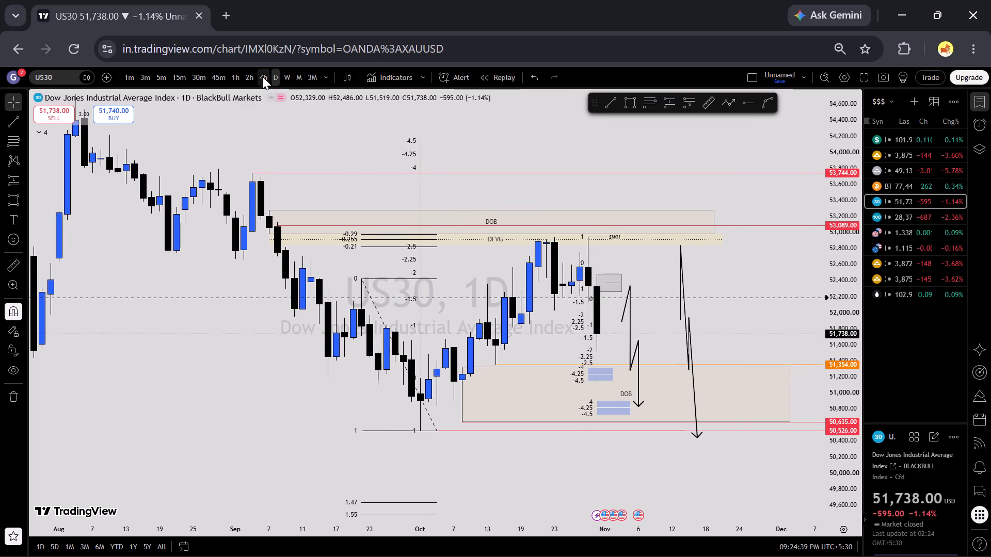
scroll(825, 288, up, 12)
drag(741, 232, 537, 219)
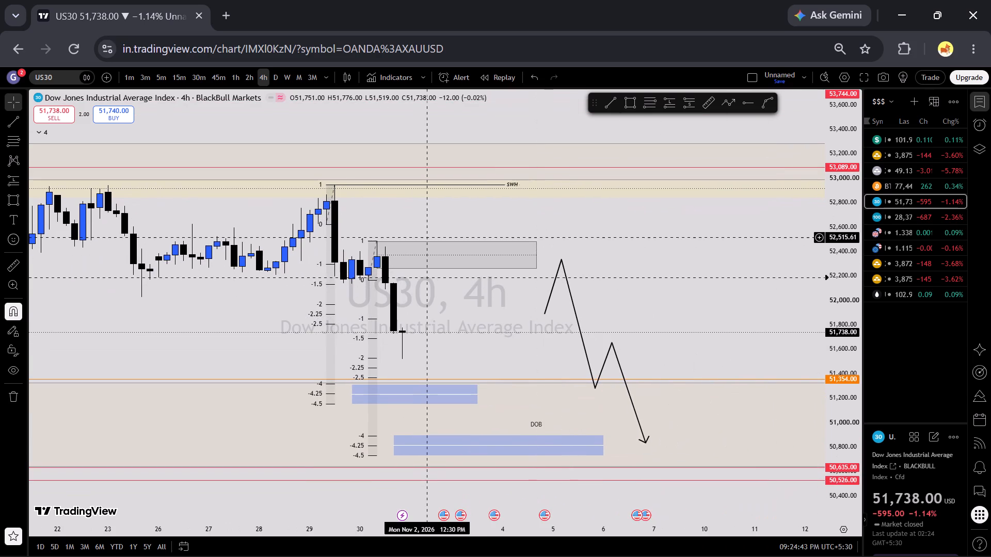
On the 1-hour interval, move the 0 anchor of the October 29 Fibonacci projection to the 52,622 low at 12:30 PM.
click(238, 78)
scroll(443, 182, down, 2)
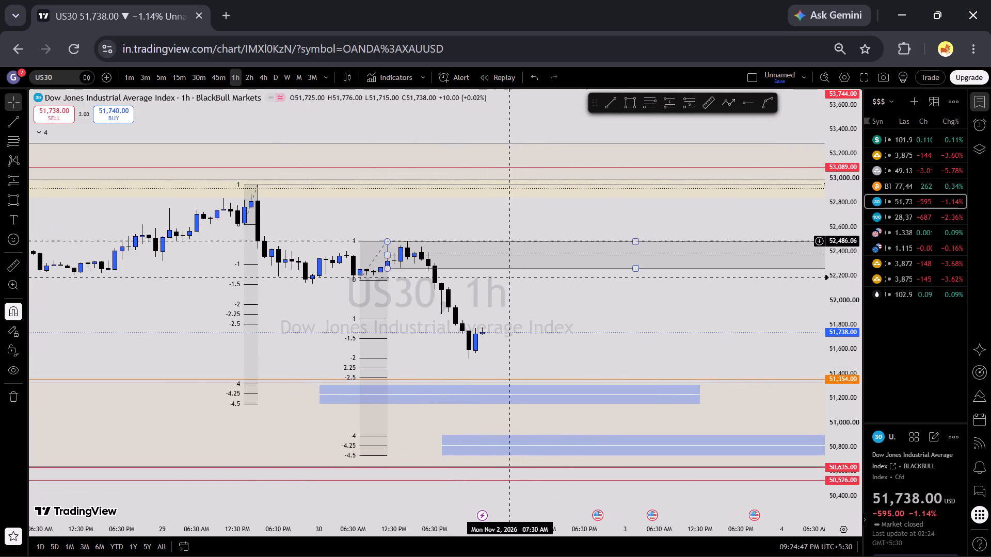
click(242, 230)
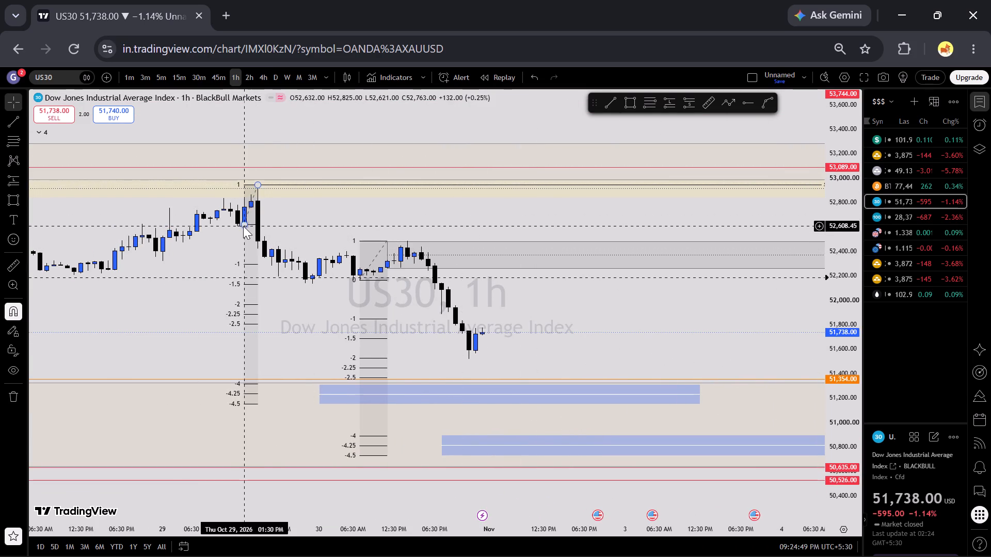
drag(243, 226, 239, 241)
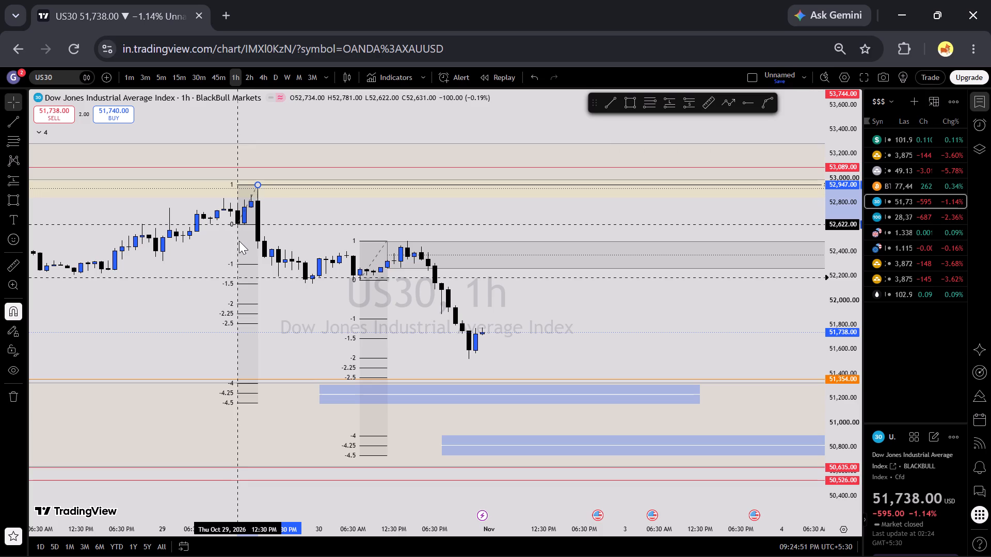
drag(239, 241, 238, 241)
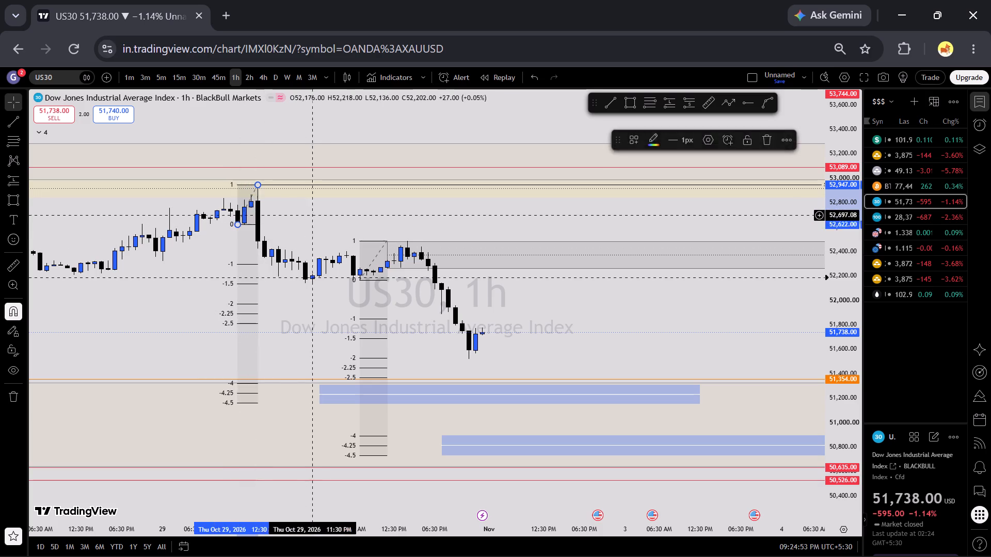
click(325, 209)
Examine the two projections against the grey zone, blue target zones and forecast path on the 1-hour interval.
scroll(507, 218, down, 3)
drag(560, 216, 512, 214)
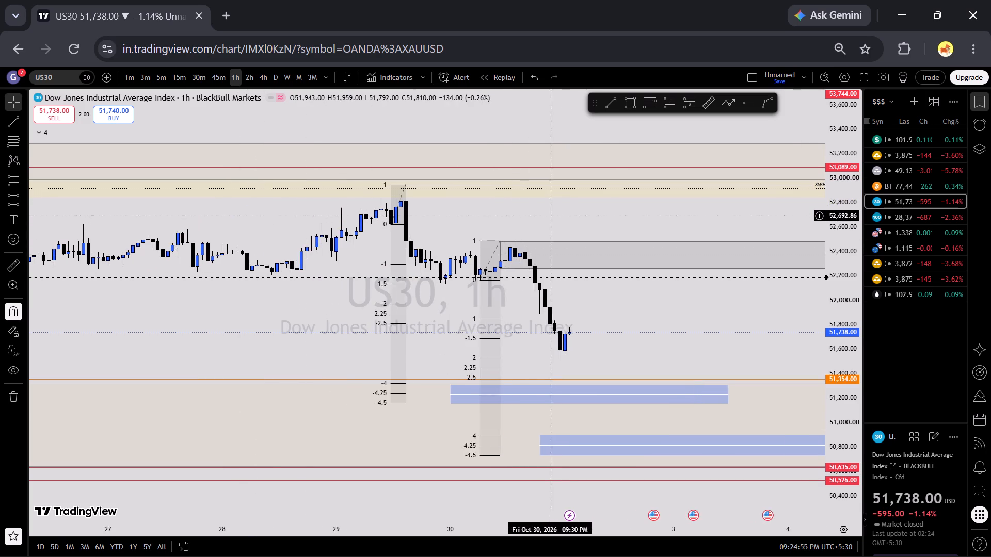
drag(512, 214, 379, 210)
scroll(653, 203, down, 4)
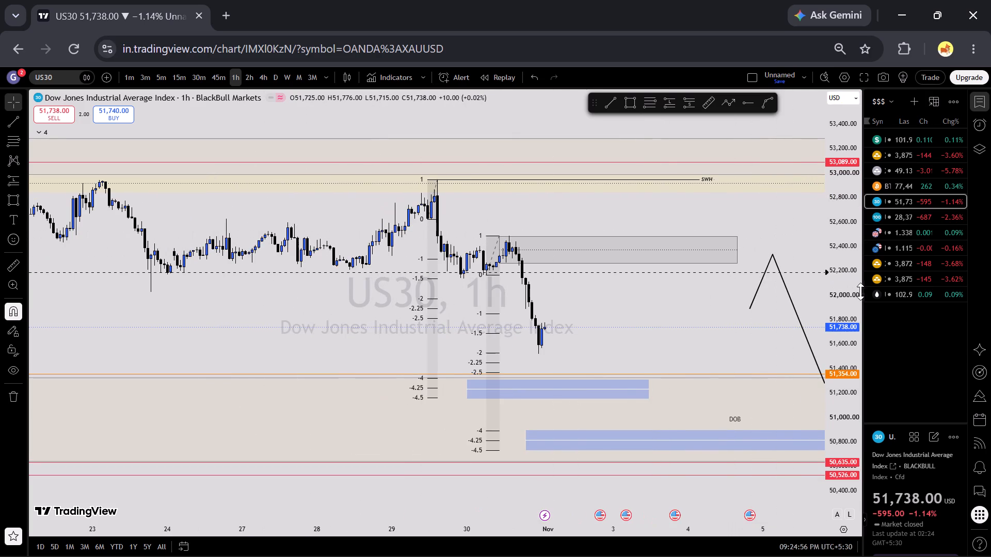
scroll(870, 291, up, 11)
drag(670, 313, 520, 320)
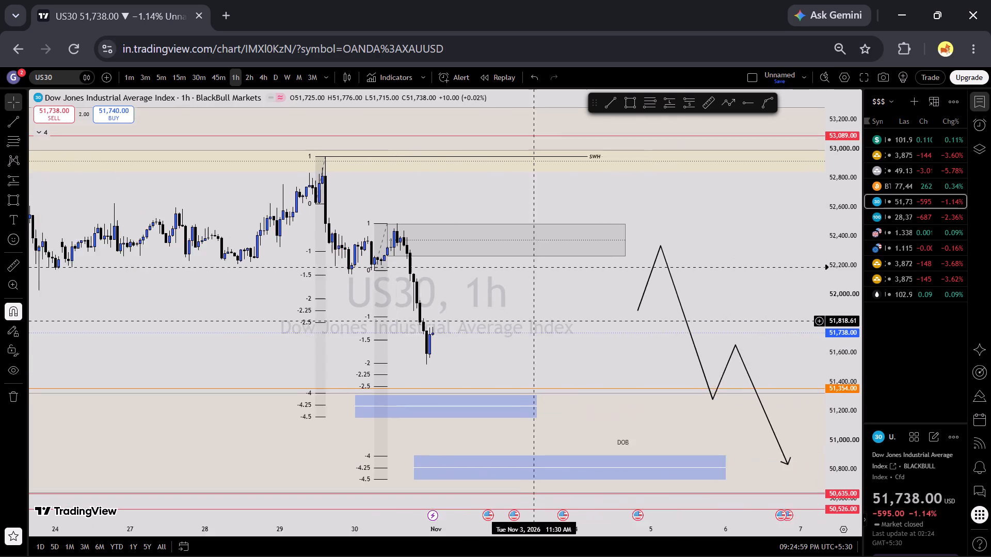
drag(520, 320, 429, 316)
scroll(491, 292, down, 4)
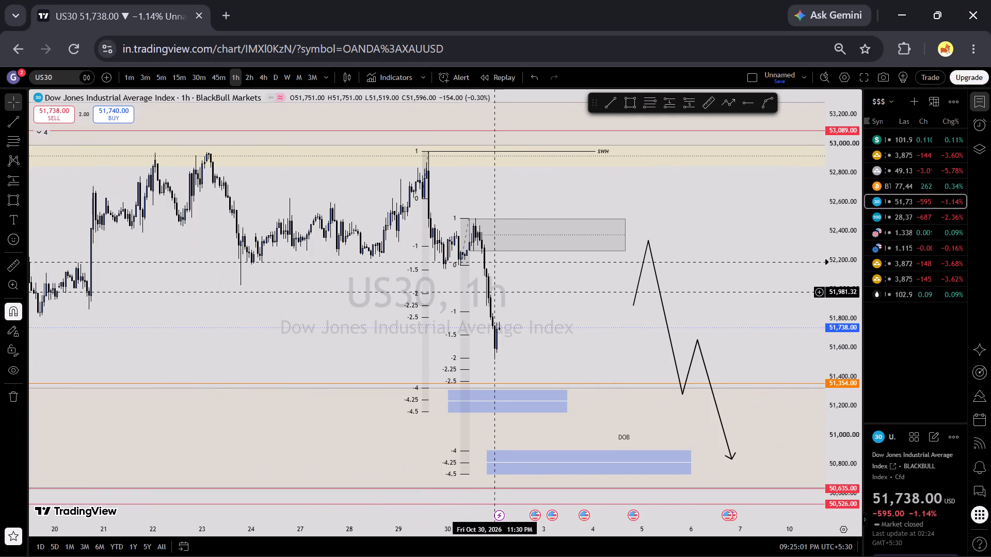
scroll(498, 291, up, 2)
drag(511, 291, 595, 291)
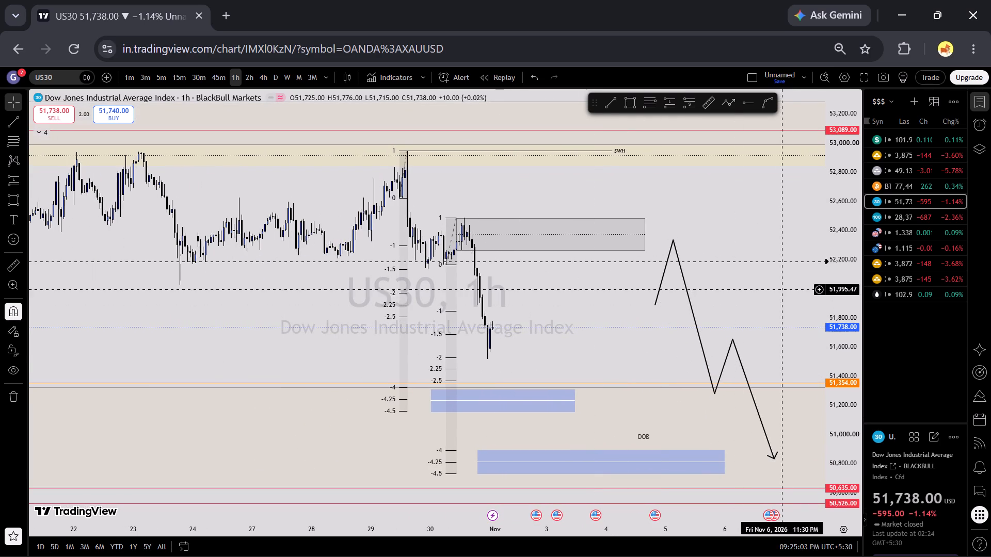
scroll(861, 371, up, 5)
scroll(551, 360, up, 4)
scroll(509, 342, down, 6)
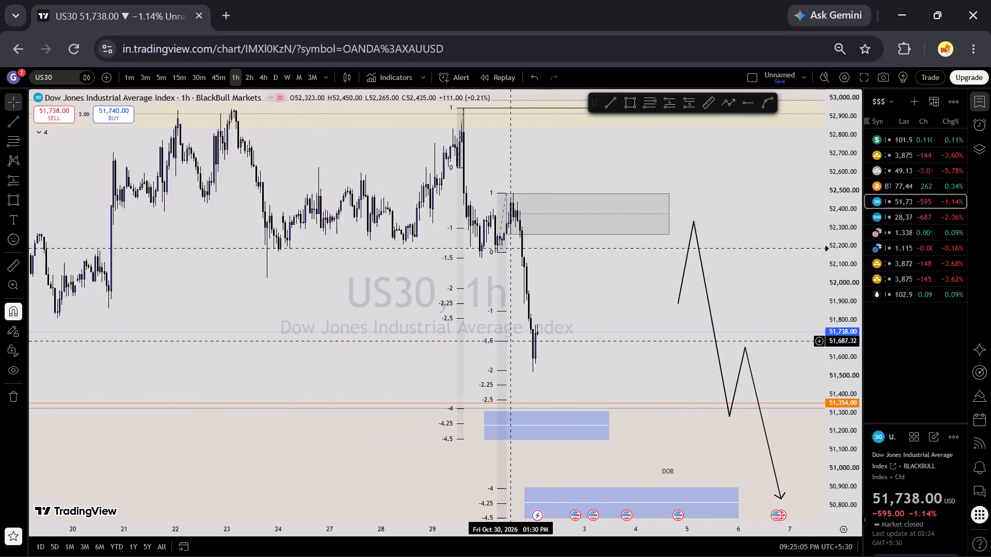
On the 45-minute interval, extend US30's grey zone rightward to the forecast path's peak on November 5 at 04:30 AM.
scroll(511, 340, down, 2)
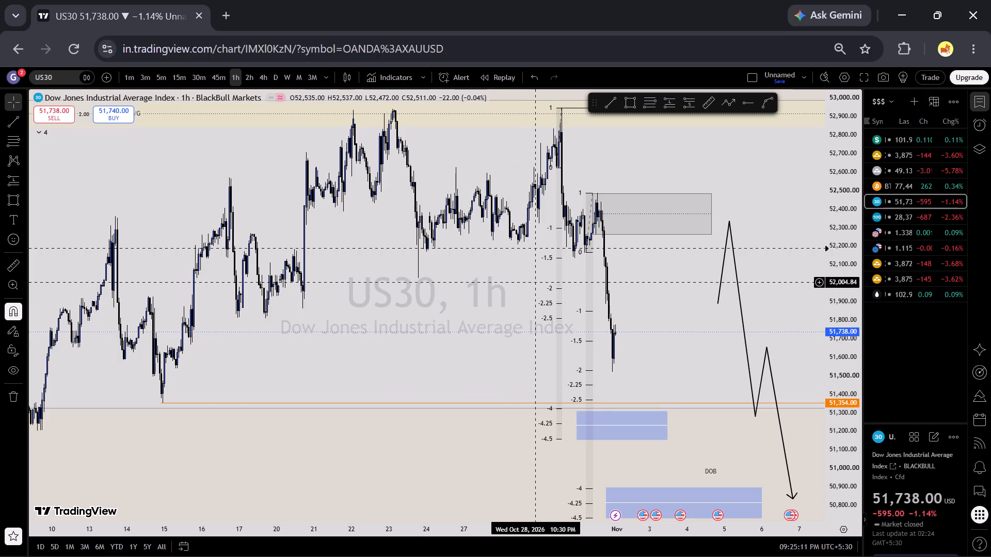
click(217, 73)
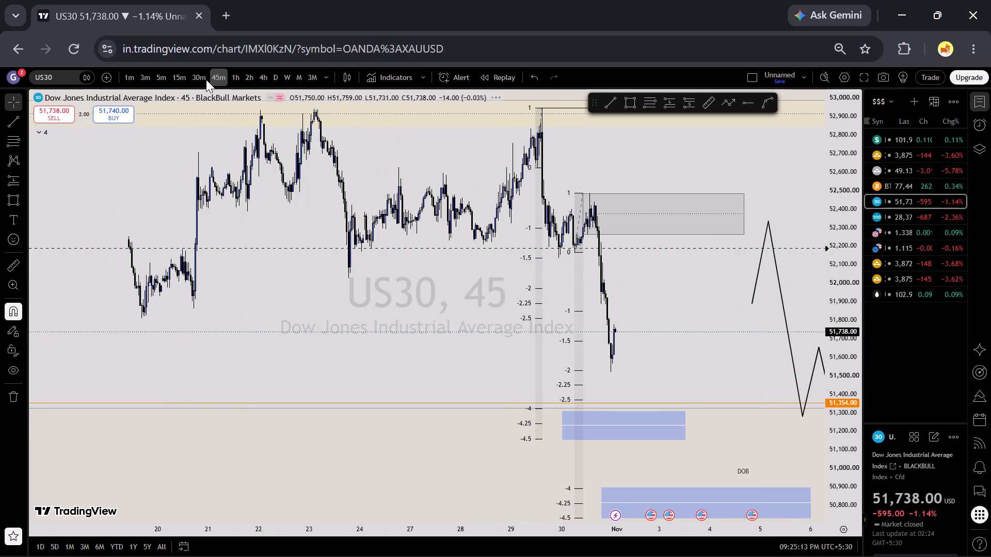
scroll(192, 88, up, 4)
scroll(287, 206, up, 4)
drag(653, 314, 579, 313)
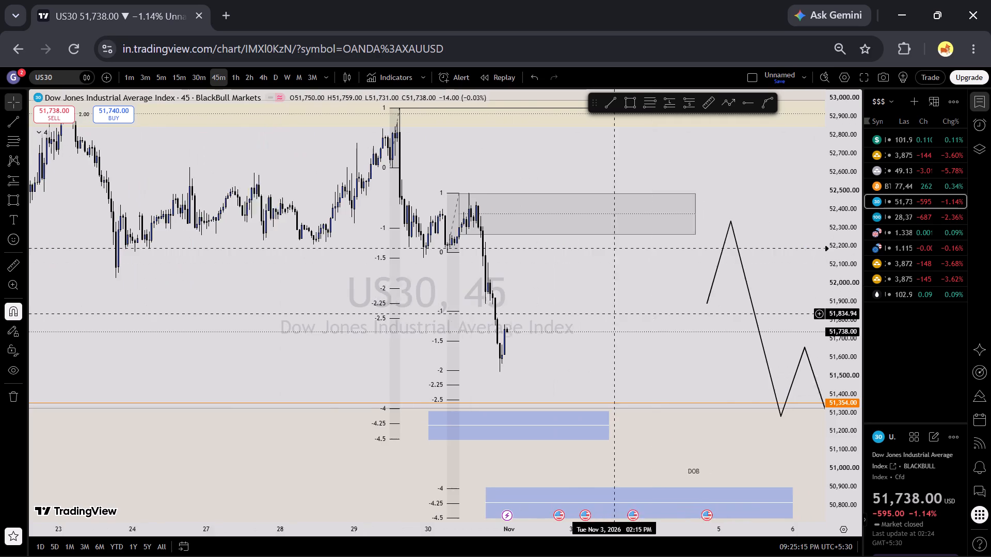
drag(579, 313, 393, 307)
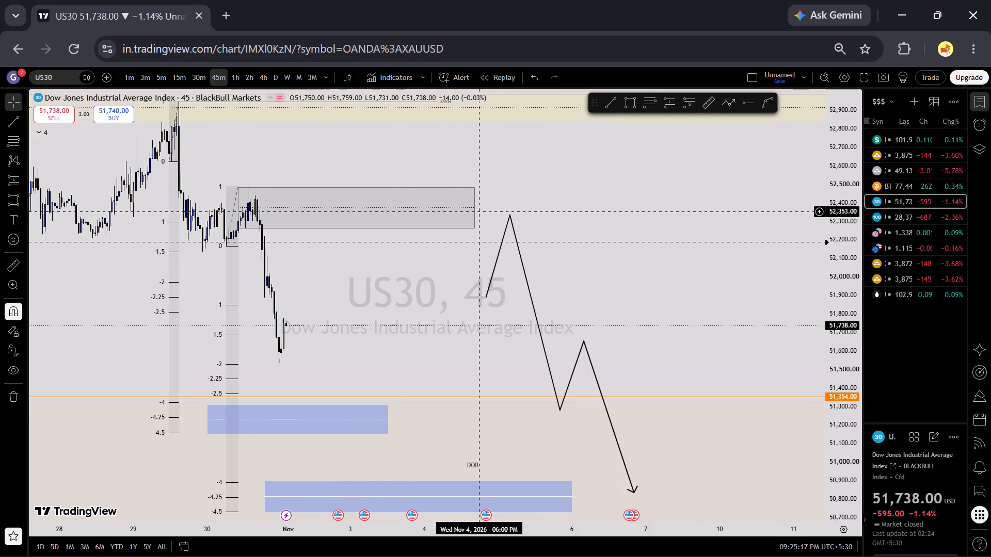
drag(474, 210, 509, 201)
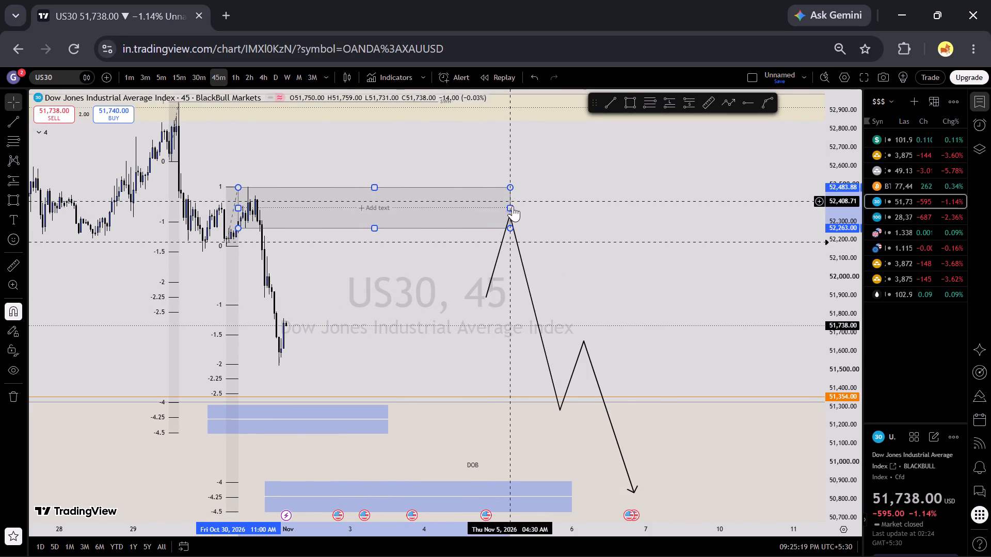
click(519, 207)
scroll(574, 200, down, 5)
Open the US100 chart on the daily interval and delete the orange zone inside the DOB zone above the OF line.
click(908, 218)
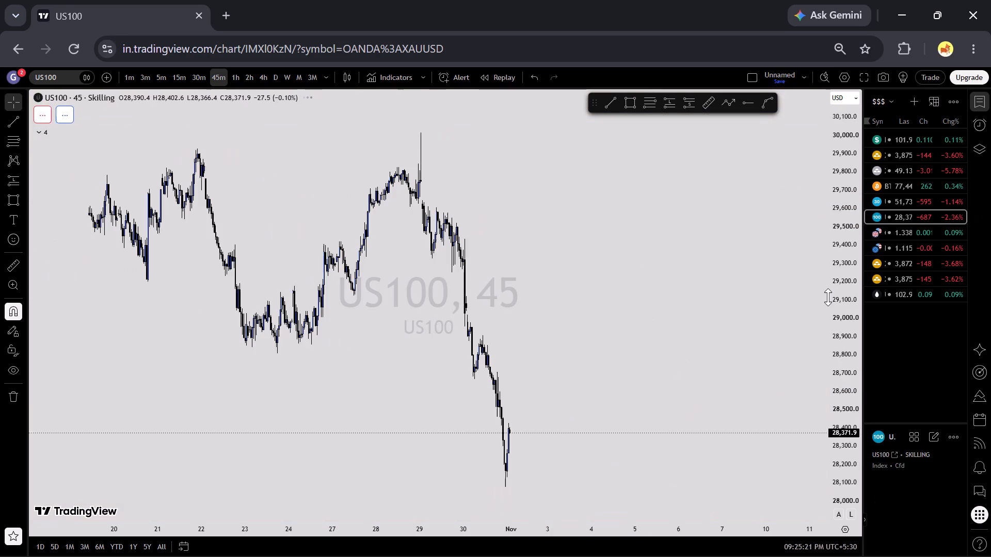
scroll(828, 297, up, 1)
scroll(831, 297, down, 12)
drag(673, 273, 494, 241)
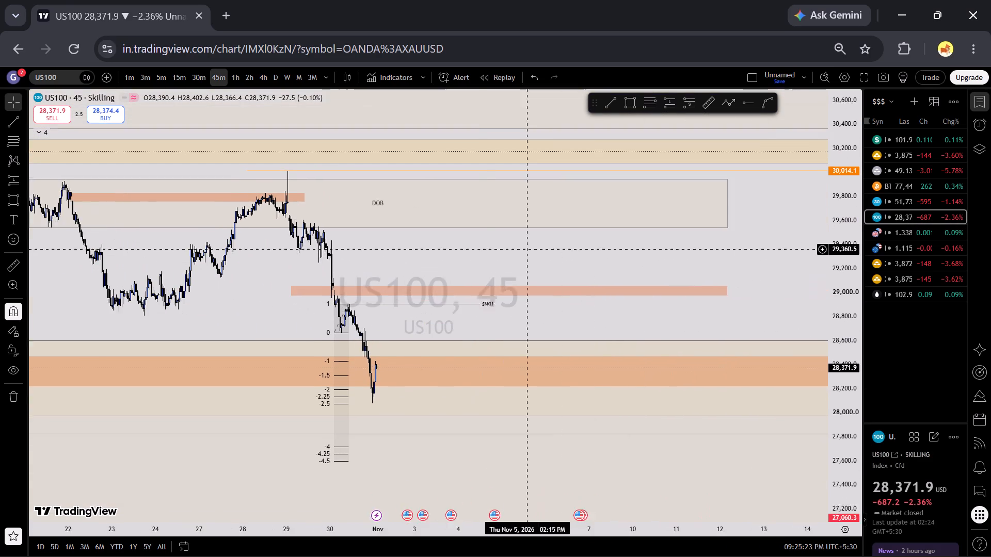
drag(494, 241, 473, 235)
click(280, 77)
scroll(480, 226, up, 1)
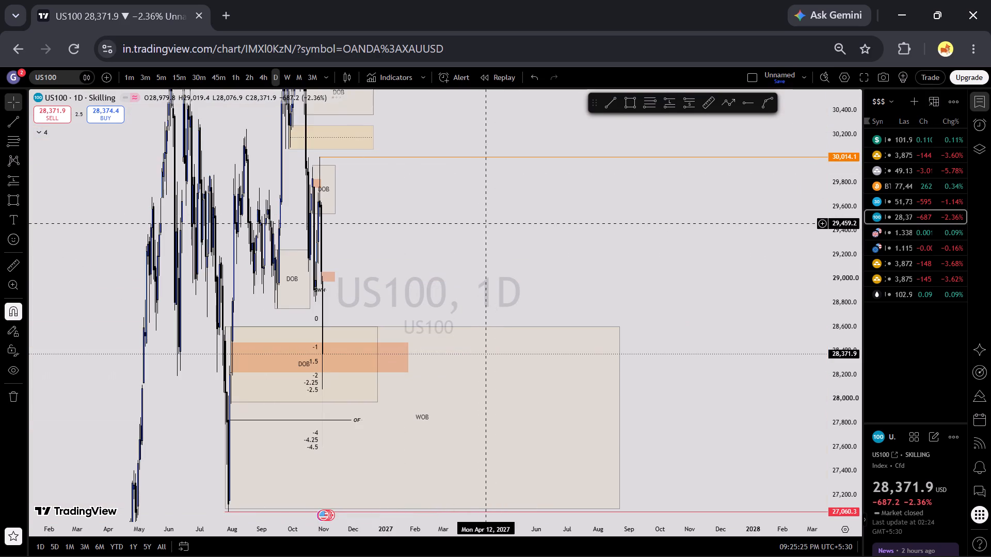
scroll(480, 226, up, 2)
drag(300, 258, 702, 226)
click(648, 333)
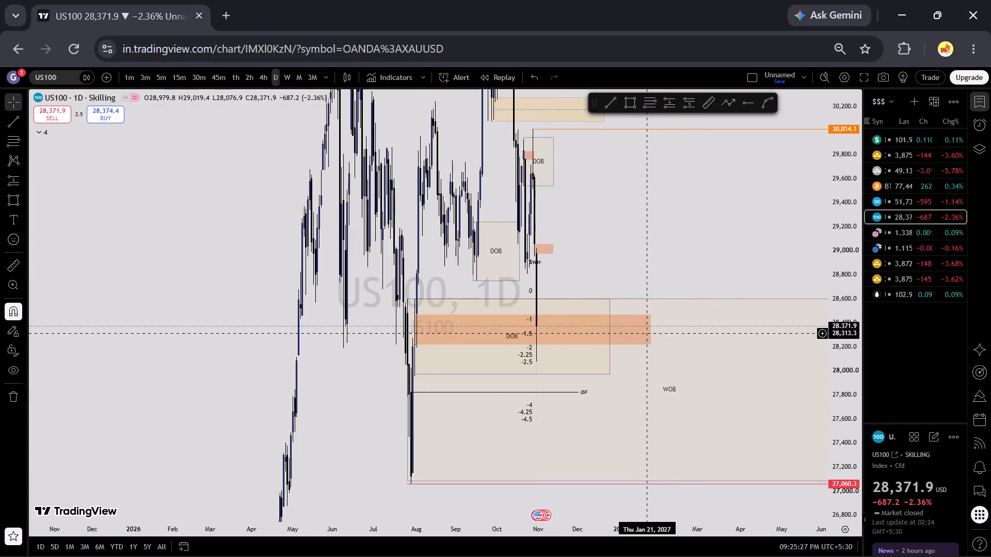
click(650, 332)
click(825, 141)
Examine US100's daily candles against the DOB zones, the WOB zone and the Fibonacci projection levels.
scroll(753, 173, up, 2)
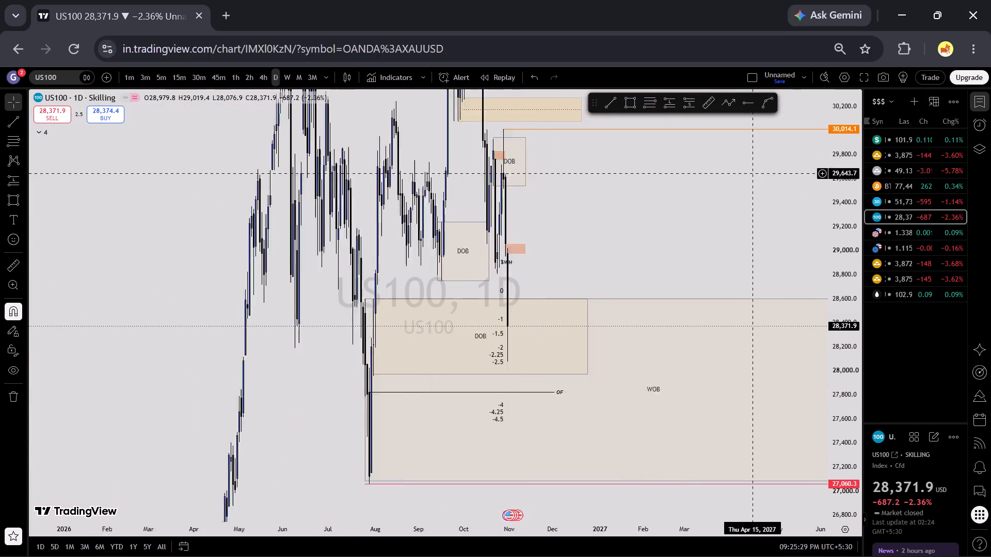
scroll(753, 173, up, 1)
scroll(590, 243, up, 2)
drag(467, 245, 627, 225)
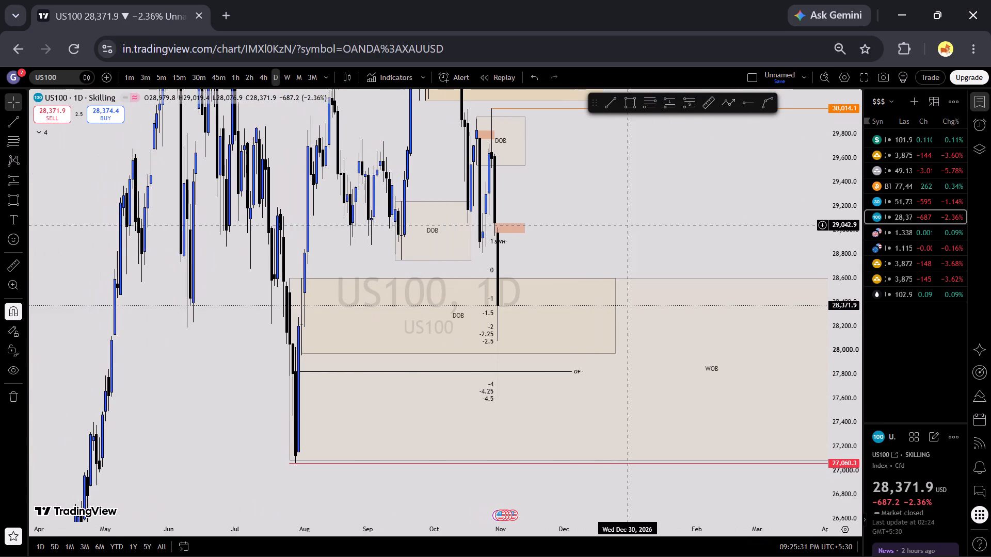
drag(627, 225, 673, 224)
scroll(673, 224, up, 5)
scroll(849, 263, down, 3)
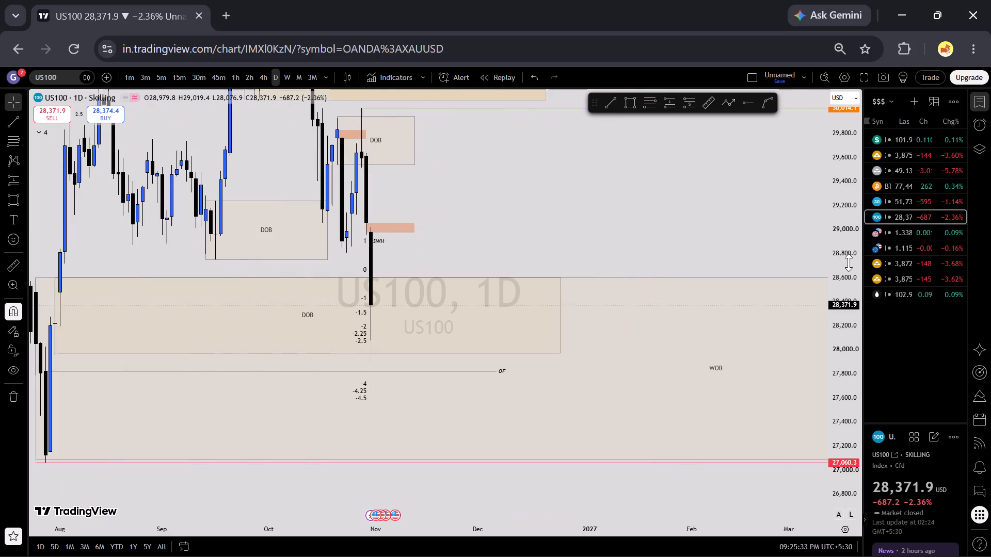
scroll(849, 263, down, 11)
Examine US100's weekly price structure and swing levels against the marked zones, comparing them with the daily interval.
click(286, 77)
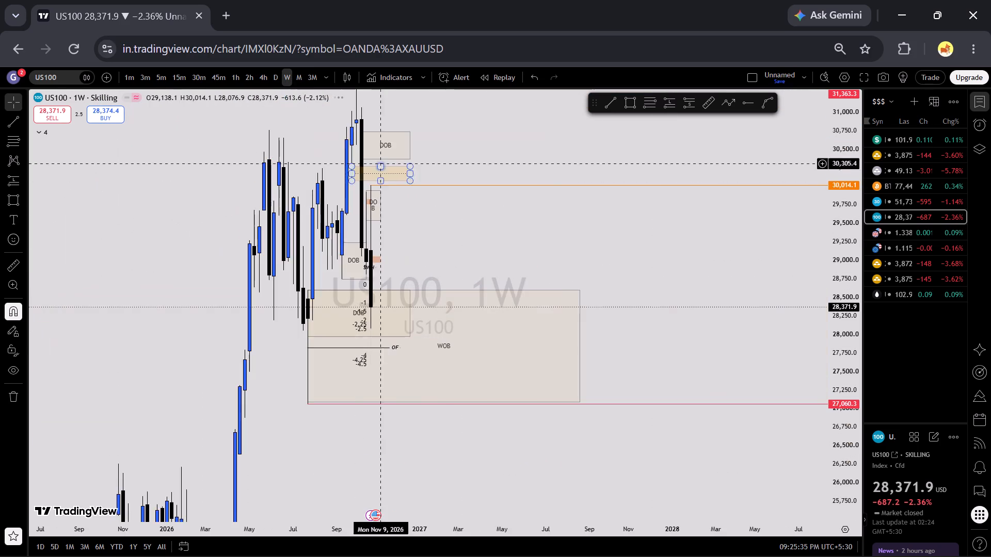
scroll(538, 250, up, 5)
drag(339, 242, 733, 223)
scroll(733, 223, up, 2)
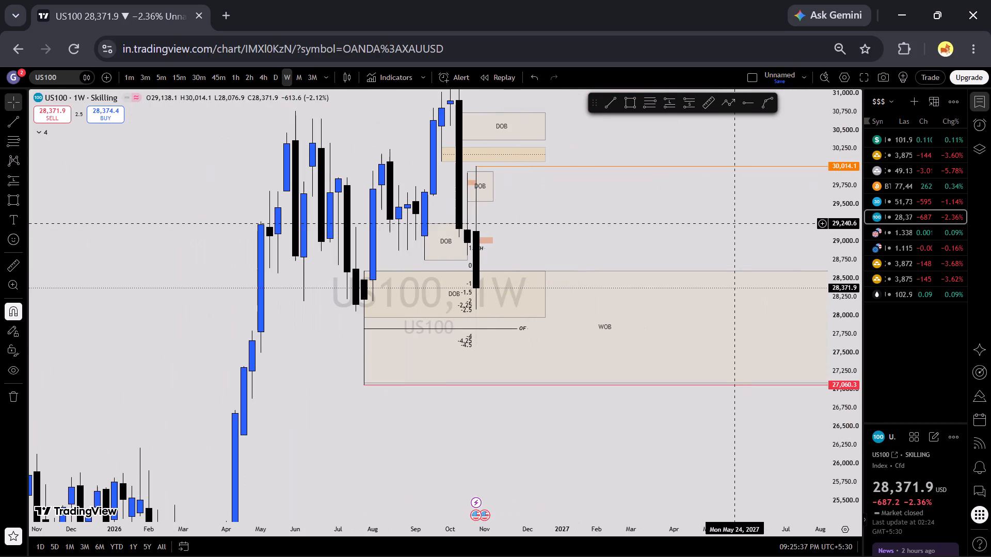
drag(733, 223, 756, 226)
scroll(824, 241, up, 2)
scroll(850, 235, down, 5)
scroll(699, 249, up, 1)
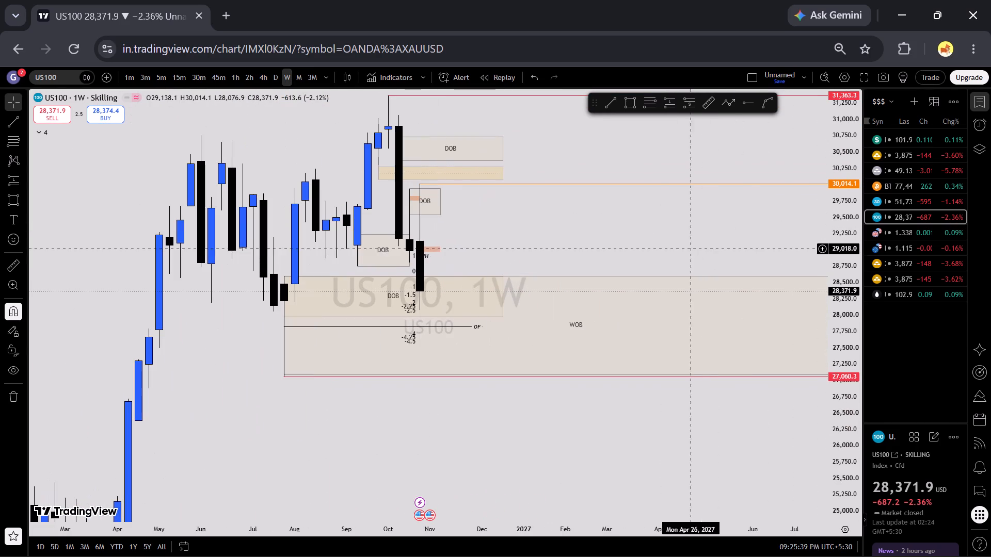
drag(623, 229, 663, 276)
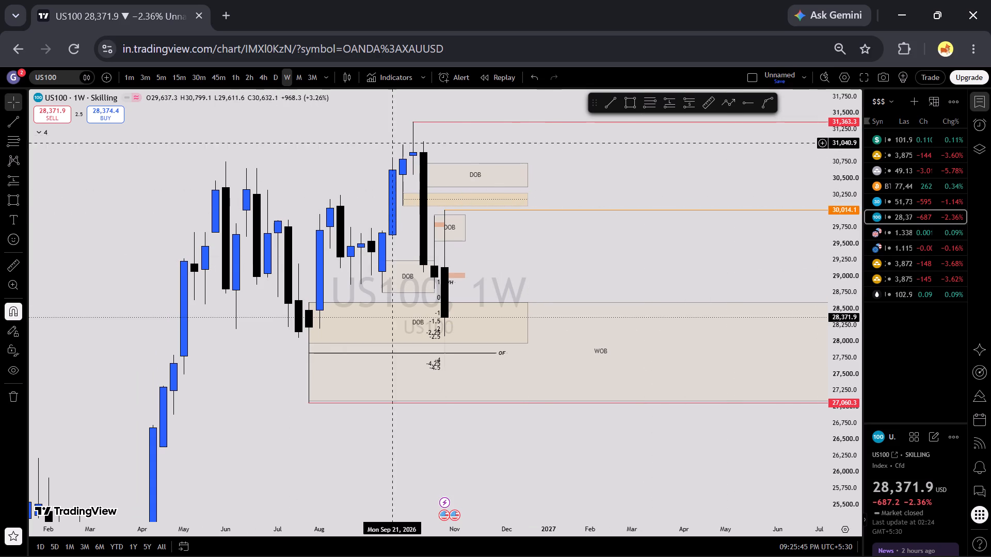
click(277, 77)
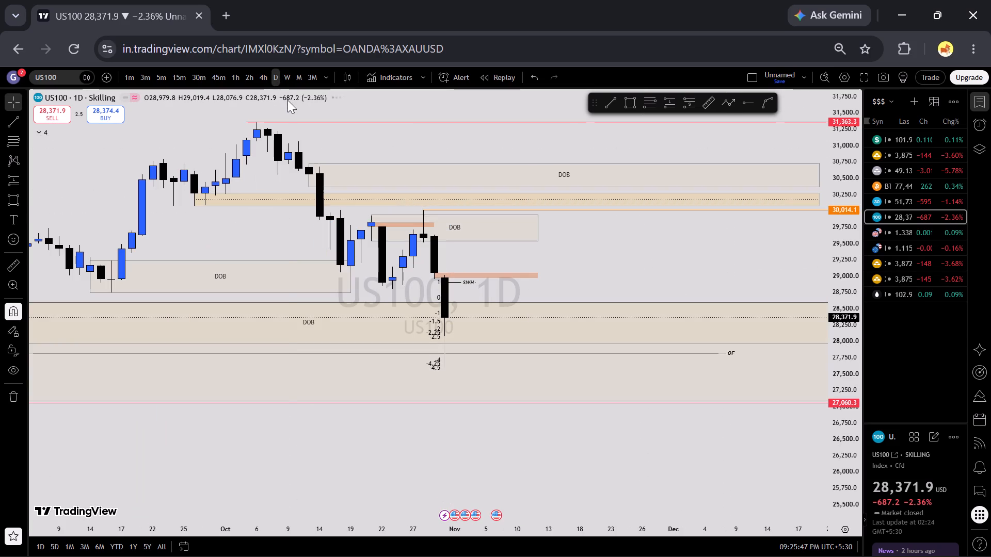
On the weekly interval, draw a WOB-template rectangle from the October 5 candle's 30,552.6 low to its 31,363.3 high, ending about February 22, 2027.
click(285, 79)
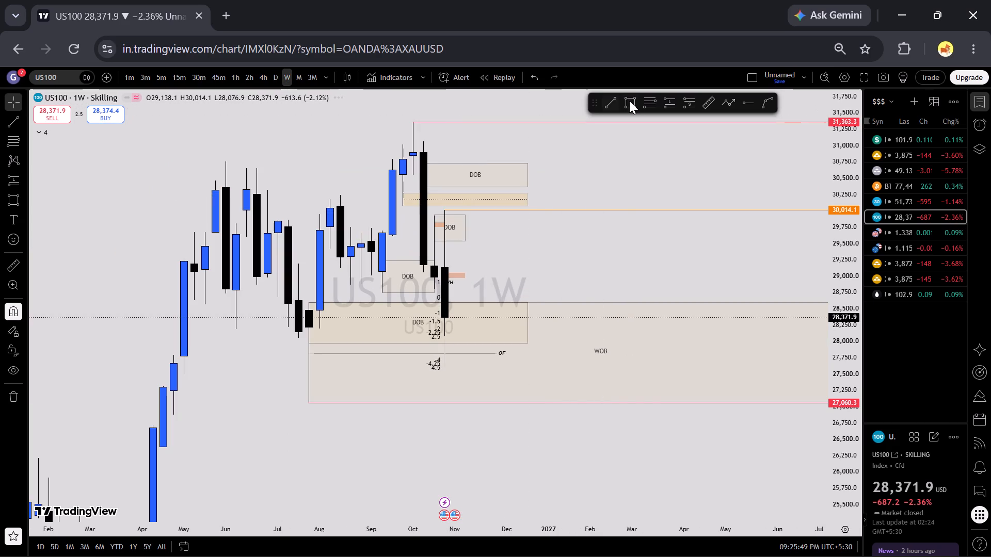
click(630, 101)
click(635, 142)
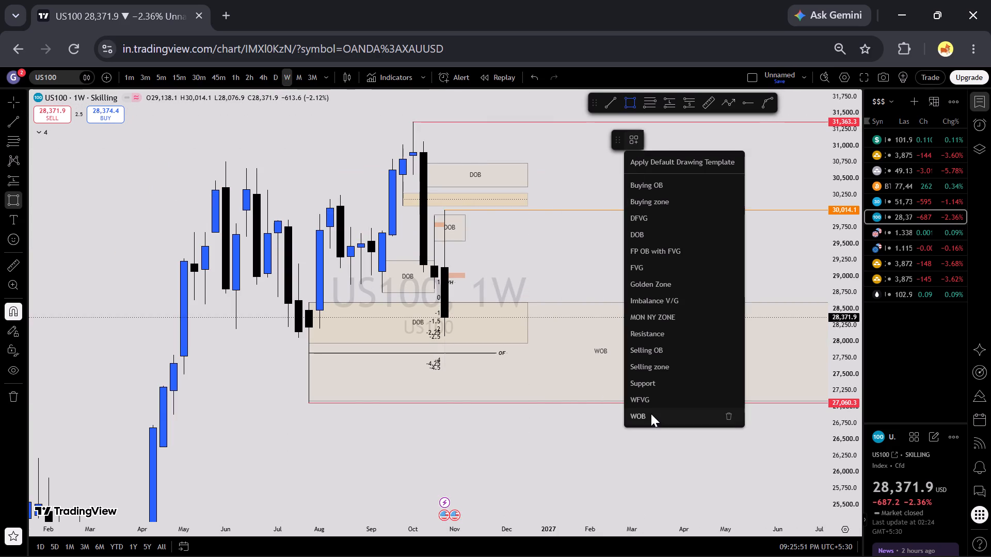
click(651, 414)
click(416, 188)
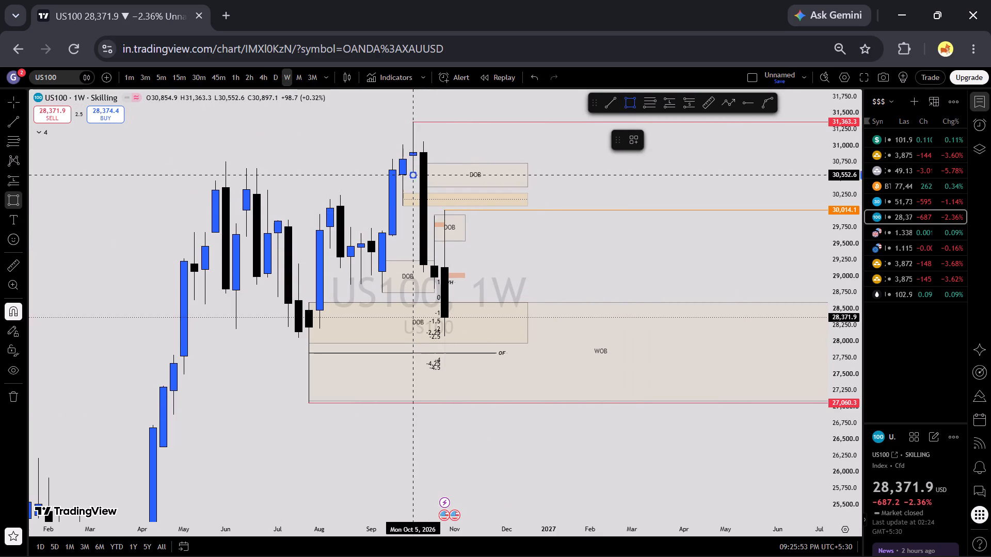
click(621, 121)
click(640, 247)
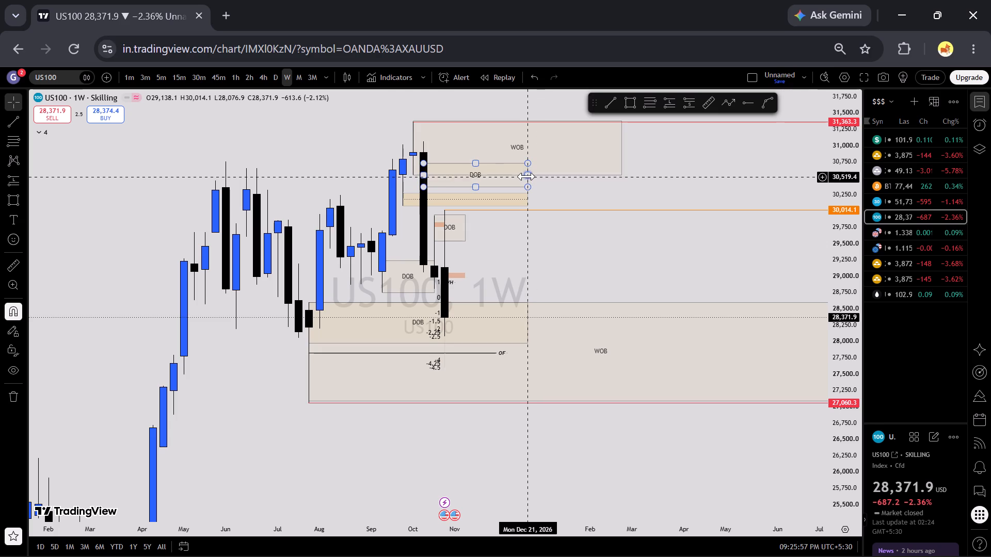
Extend the right edge of the upper DOB zone, between 30,366.8 and 30,733.9, to January 4, 2027.
drag(526, 173, 548, 169)
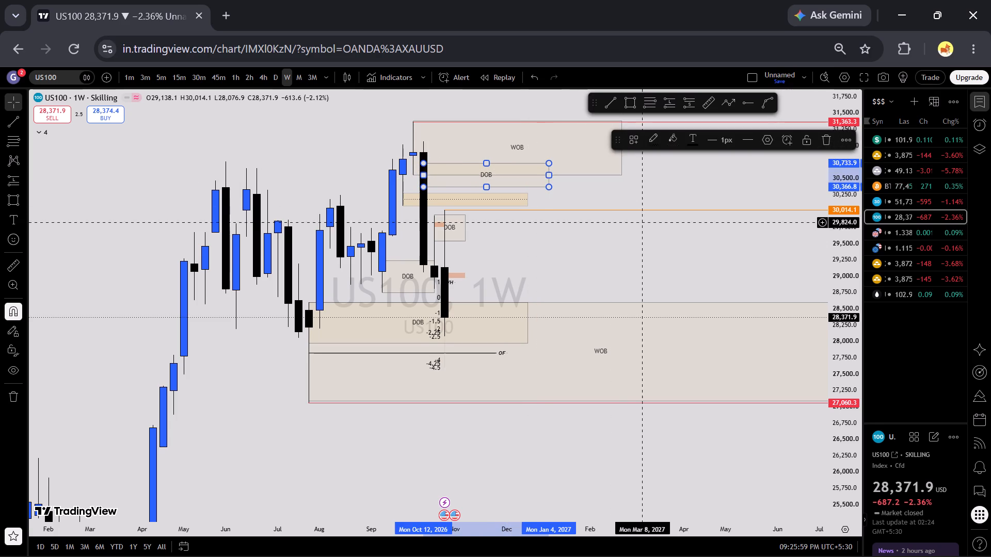
Shorten the new upper WOB zone so its right edge ends at about the beginning of February 2027.
drag(640, 235, 637, 243)
drag(633, 245, 632, 255)
drag(632, 253, 641, 297)
drag(641, 287, 647, 308)
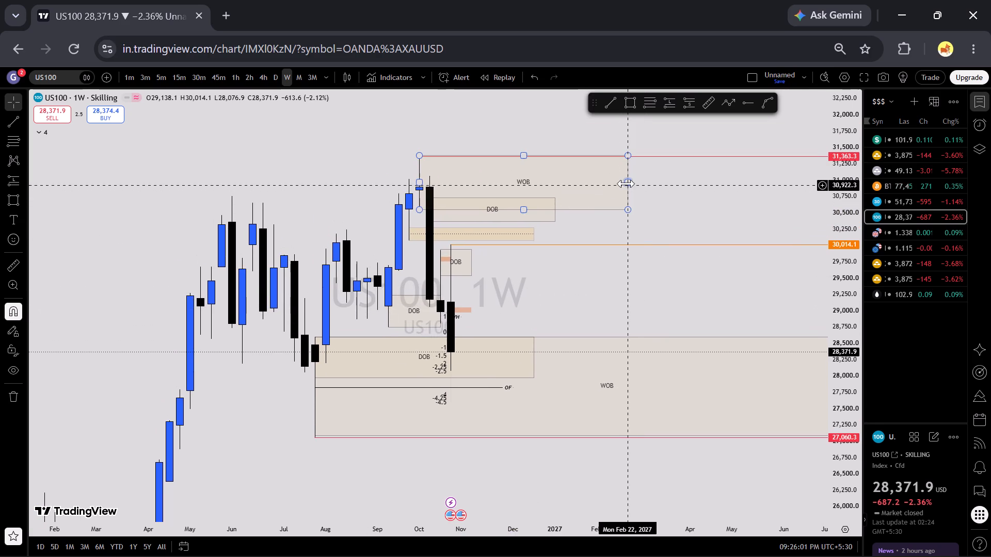
drag(626, 183, 595, 186)
click(632, 304)
On the daily interval, delete the thin orange zone between 29,755.8 and 29,831.8 inside the late-October DOB zone.
drag(558, 315, 653, 286)
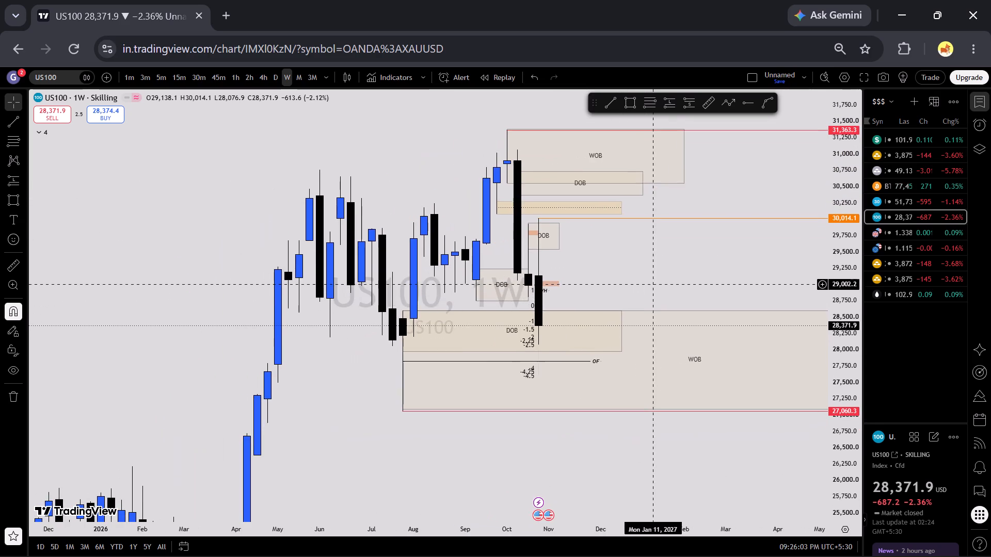
scroll(658, 284, up, 3)
scroll(866, 327, down, 2)
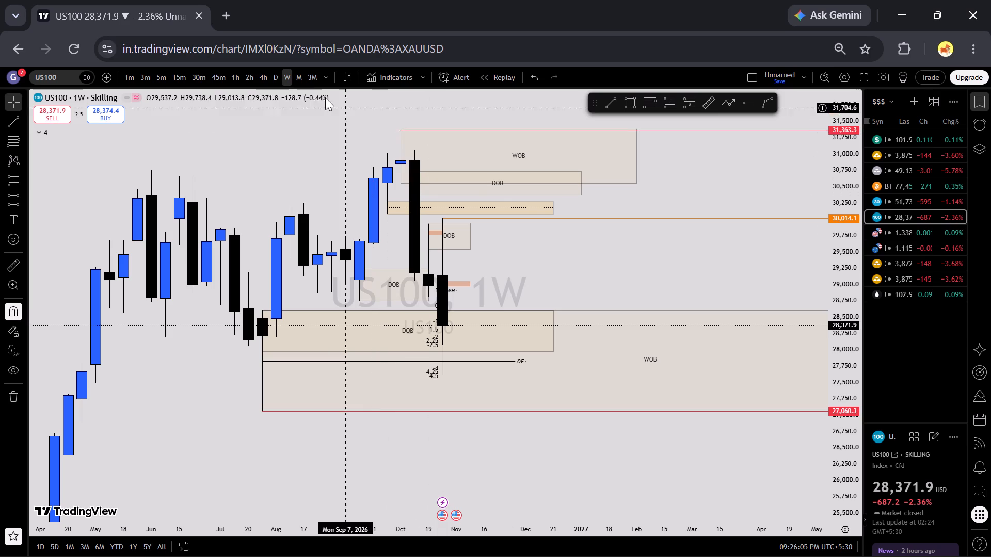
click(277, 78)
scroll(656, 290, down, 3)
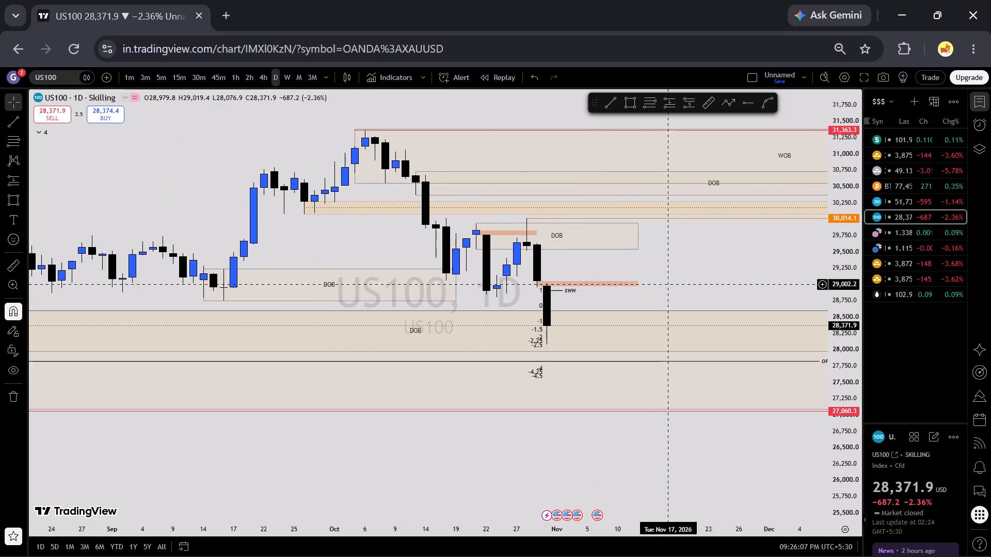
click(532, 234)
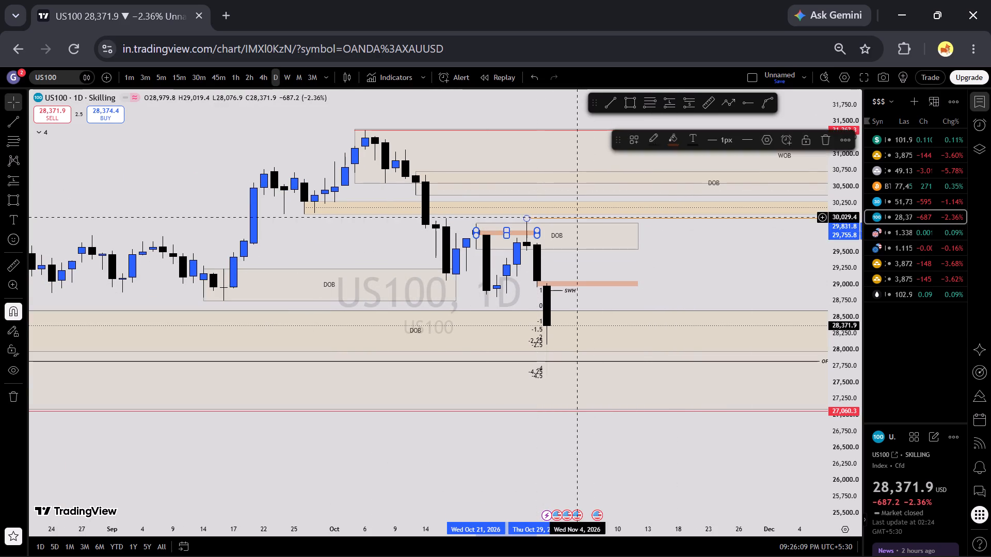
click(828, 133)
Examine US100's daily price structure against the WOB and DOB zones, the remaining orange zone and the swing levels.
scroll(821, 313, down, 1)
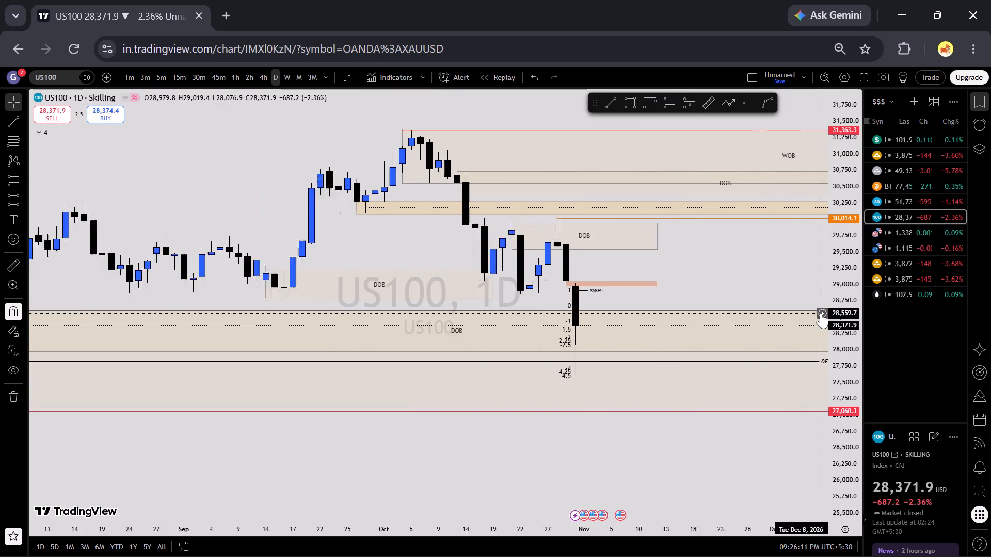
scroll(821, 313, down, 1)
drag(781, 270, 739, 279)
scroll(792, 286, down, 3)
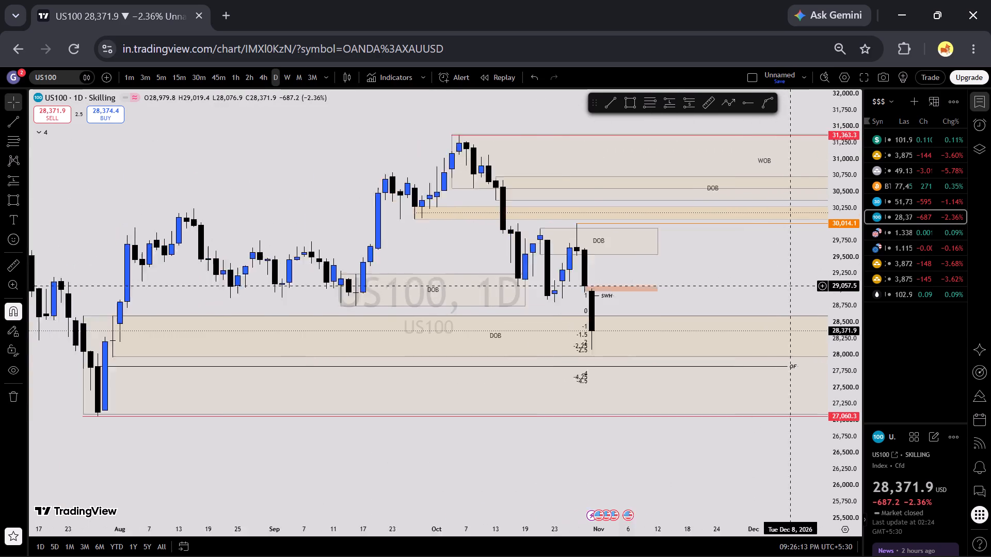
scroll(801, 290, down, 1)
drag(798, 286, 761, 296)
scroll(762, 296, down, 5)
scroll(762, 296, up, 5)
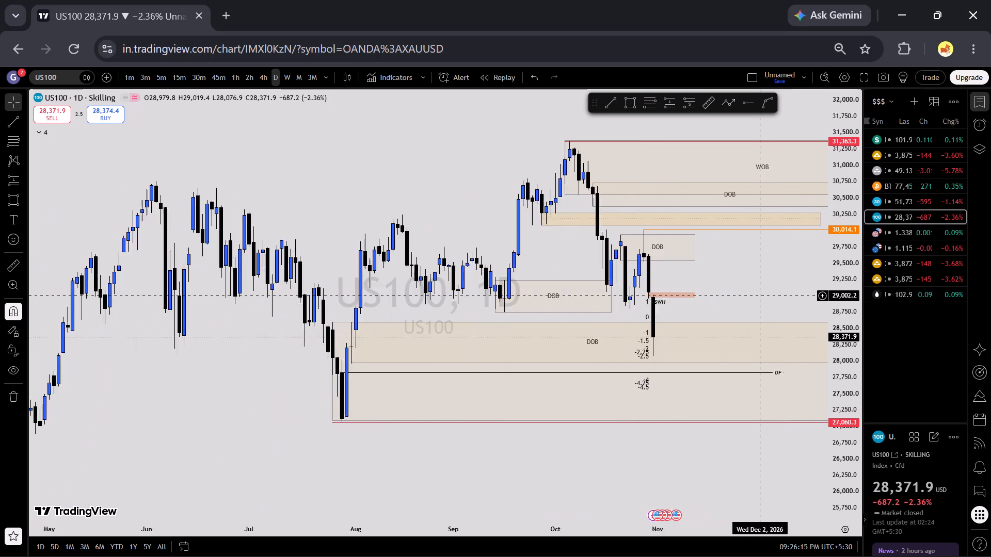
scroll(762, 296, up, 2)
scroll(851, 330, up, 5)
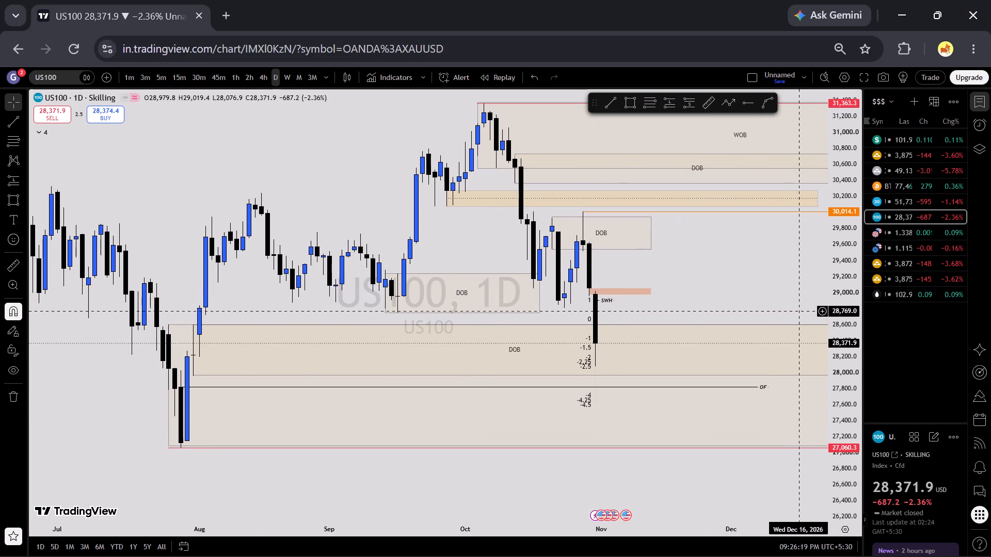
Examine US100's zones, swing levels and Fibonacci projection on the 4-hour interval from the July low onward.
click(266, 74)
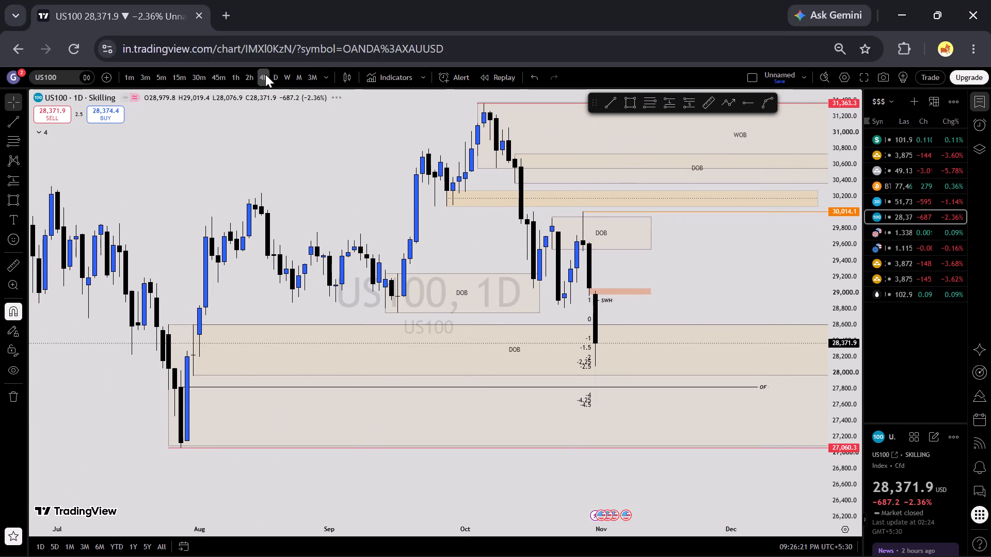
scroll(716, 299, down, 2)
scroll(809, 309, down, 1)
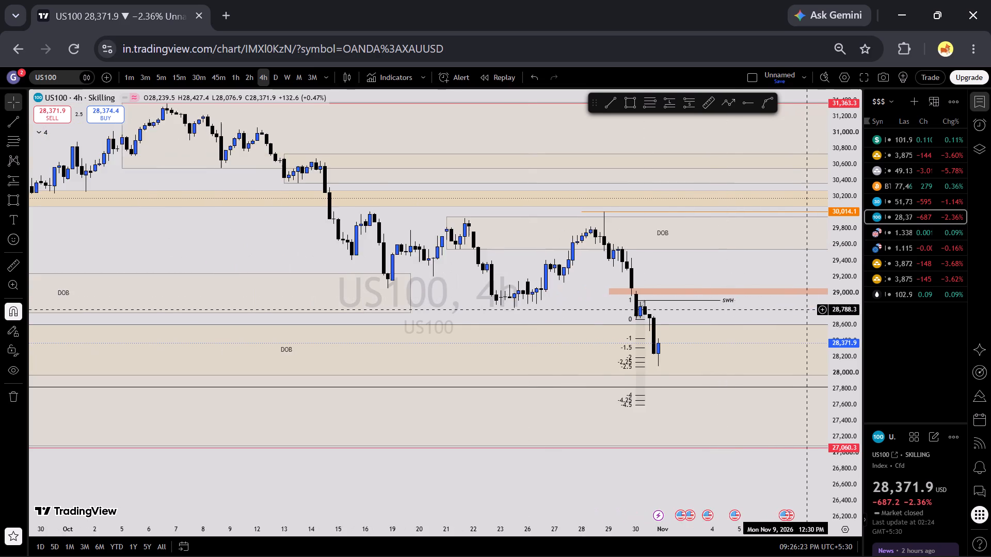
scroll(809, 309, down, 5)
drag(799, 271, 328, 283)
scroll(611, 298, down, 7)
scroll(735, 289, down, 6)
scroll(843, 297, down, 7)
drag(772, 291, 466, 298)
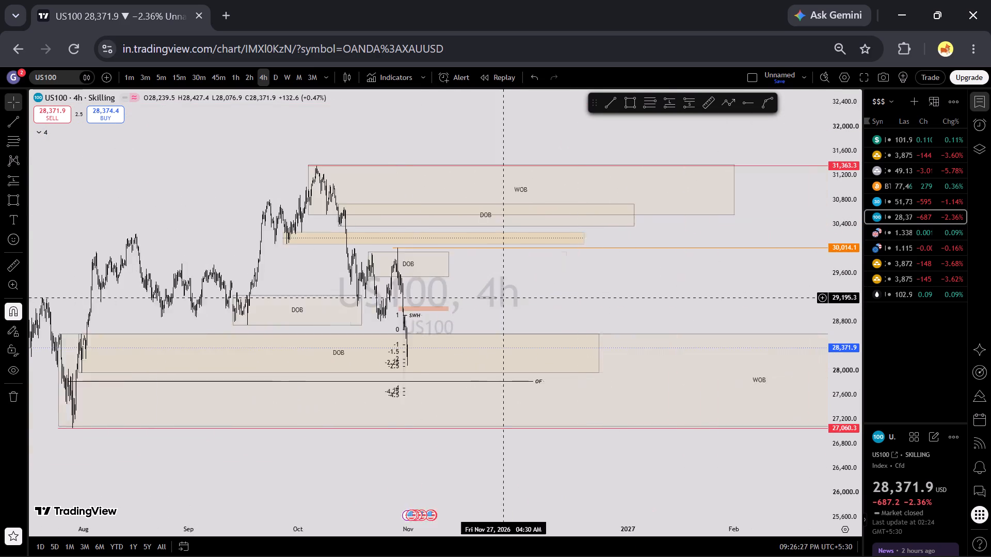
drag(466, 298, 858, 278)
scroll(824, 282, up, 5)
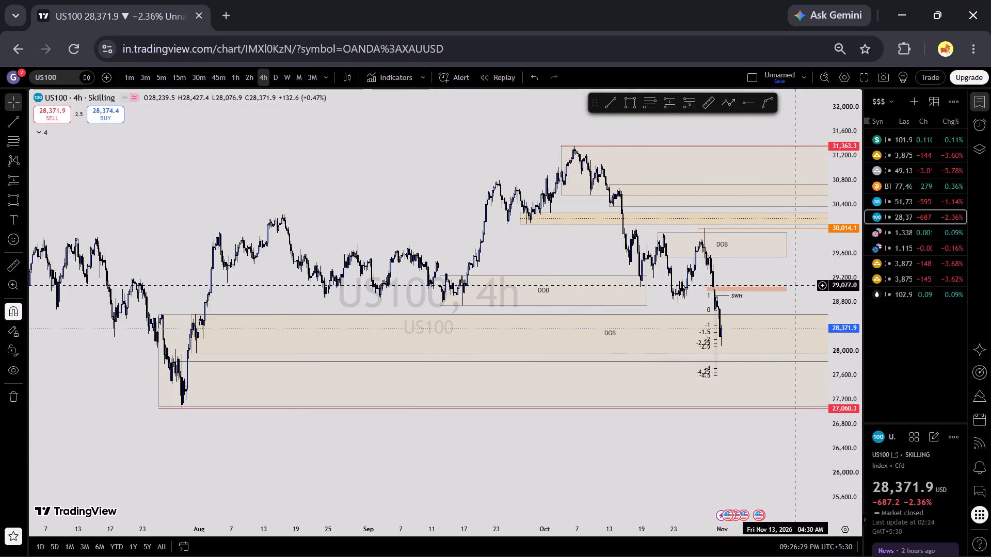
Examine US100's recent swings on the 1-hour interval against the DOB zones, orange zone, SWH line and existing Fibonacci projection.
click(236, 83)
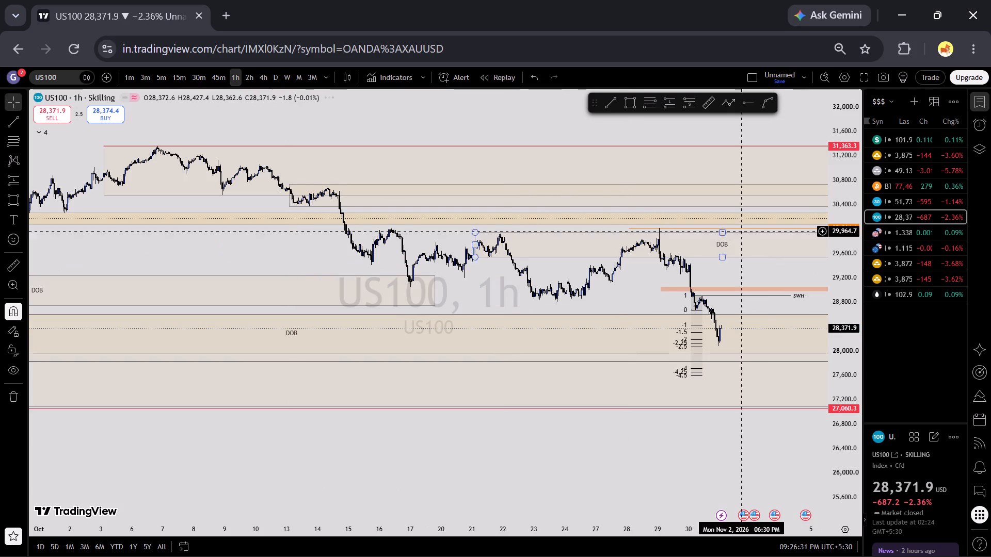
drag(759, 275, 586, 283)
scroll(901, 340, up, 8)
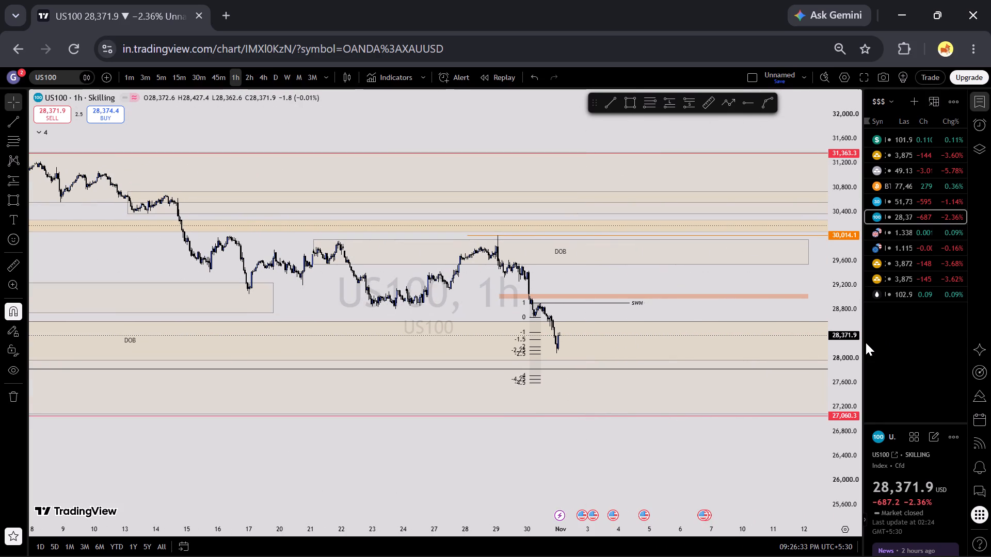
scroll(866, 342, up, 9)
scroll(850, 337, up, 18)
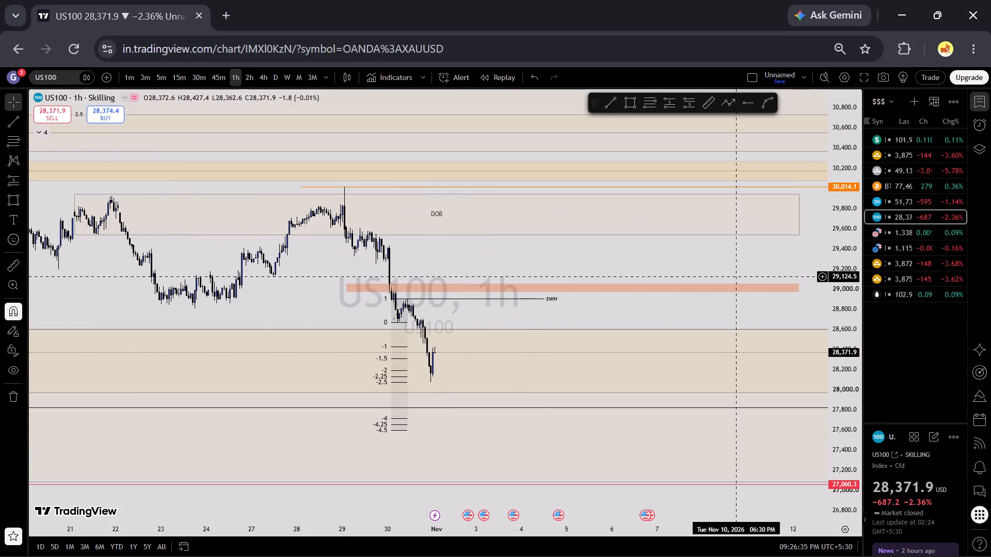
scroll(863, 324, up, 16)
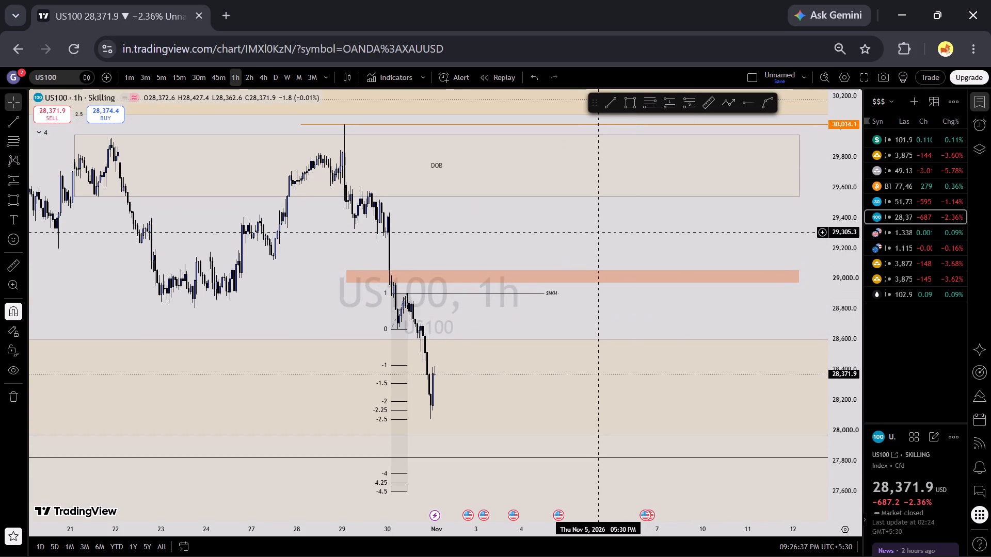
drag(599, 232, 613, 315)
On the 2-hour interval, draw a Fibonacci projection from the October 29 high at 30,014.1 down to the preceding low at 29,607.9.
click(254, 78)
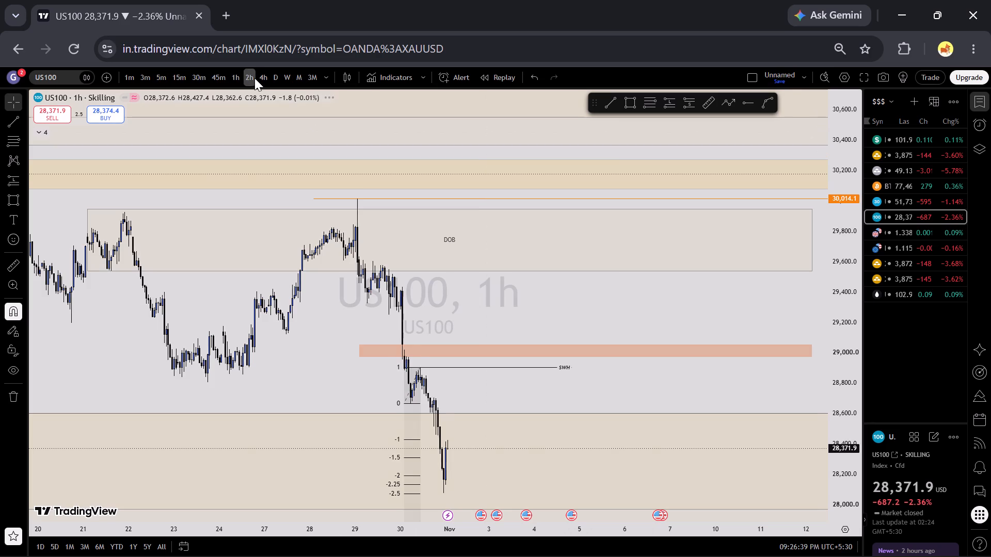
scroll(417, 249, up, 4)
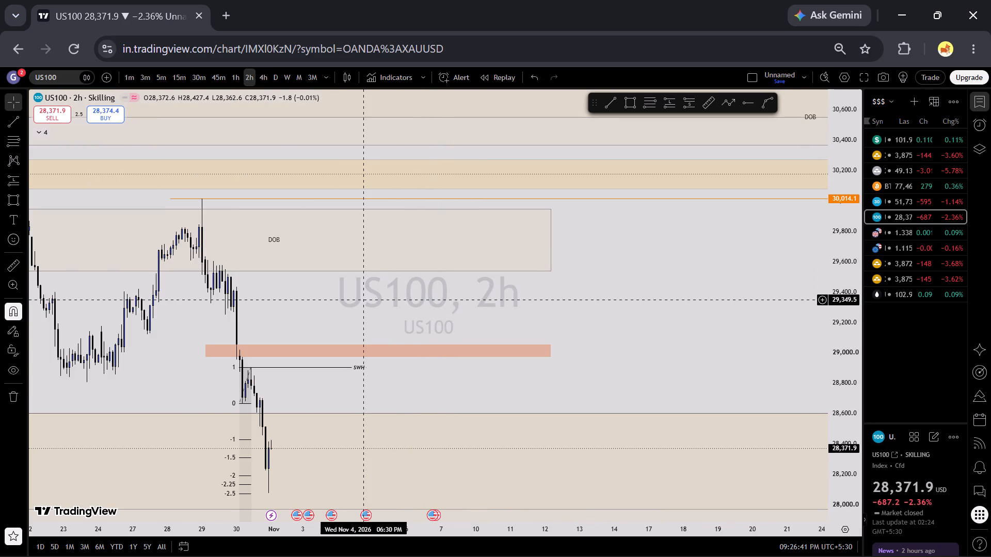
click(646, 108)
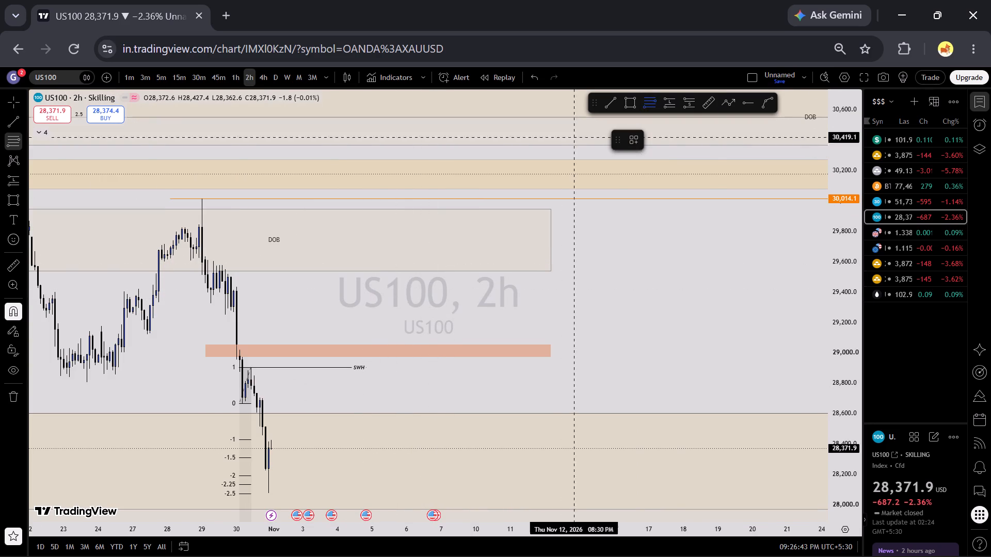
click(201, 191)
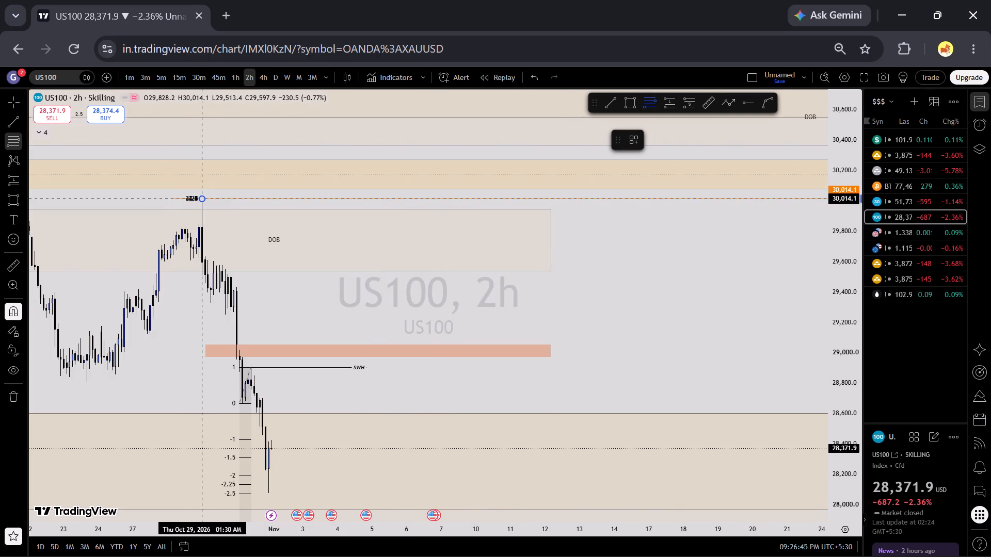
click(191, 279)
click(298, 298)
drag(299, 304, 299, 305)
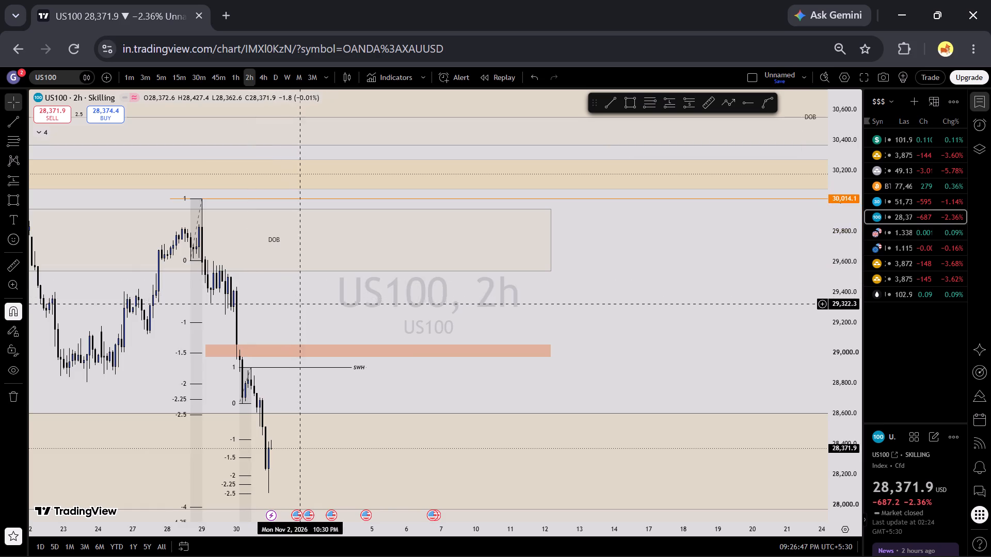
Examine where the lower levels of both US100 Fibonacci projections fall relative to the DOB zones, the black level and recent price.
drag(299, 305, 442, 236)
scroll(868, 313, down, 10)
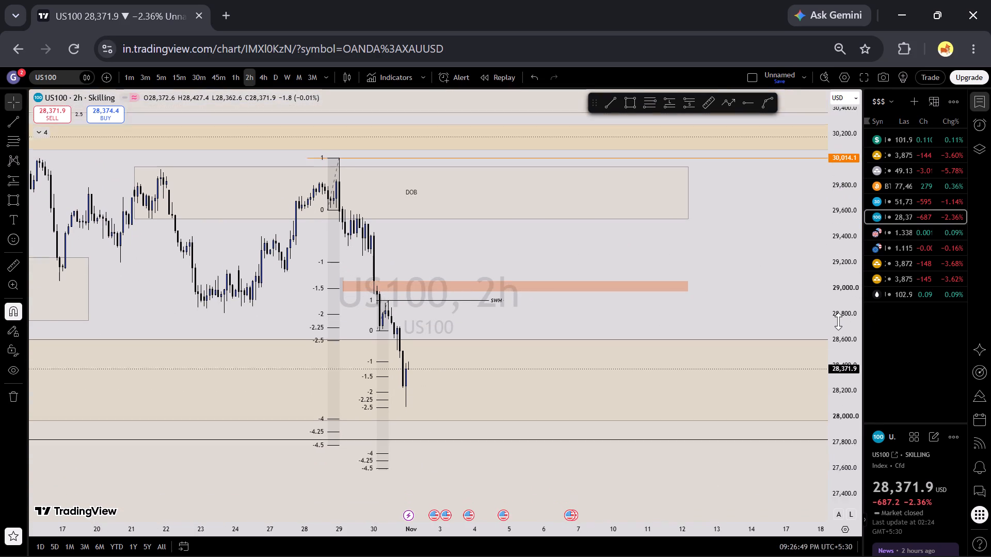
scroll(838, 321, down, 6)
scroll(704, 312, down, 10)
scroll(708, 310, up, 4)
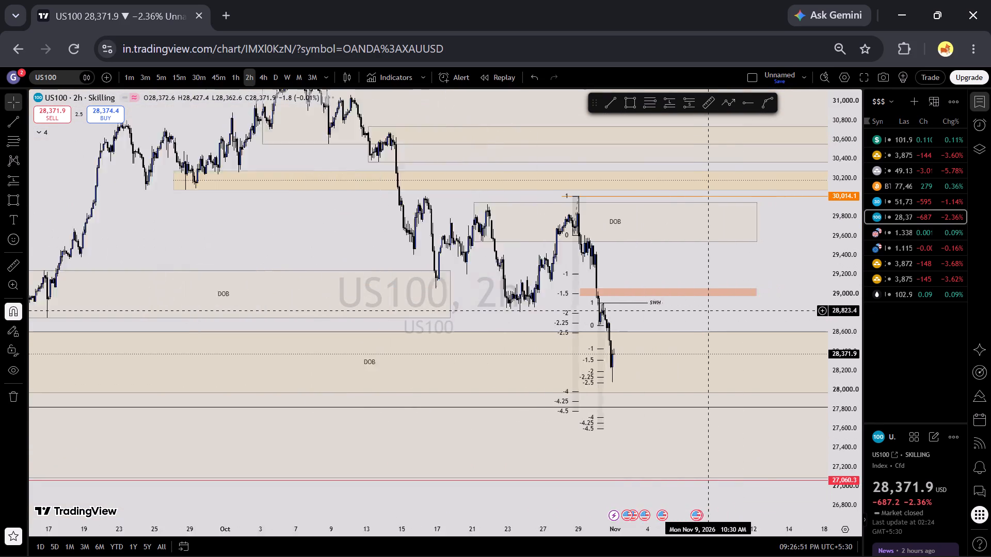
scroll(708, 310, up, 6)
click(423, 324)
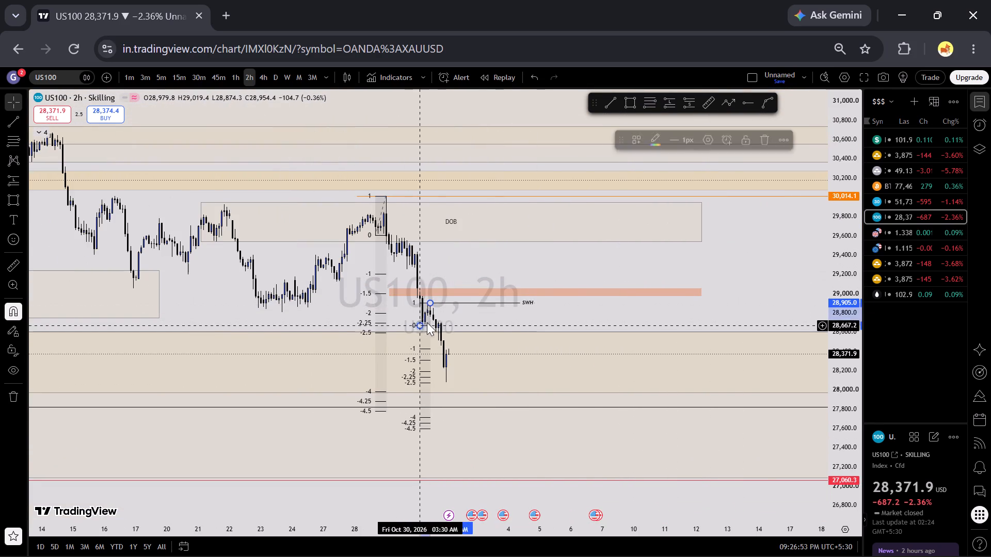
click(629, 242)
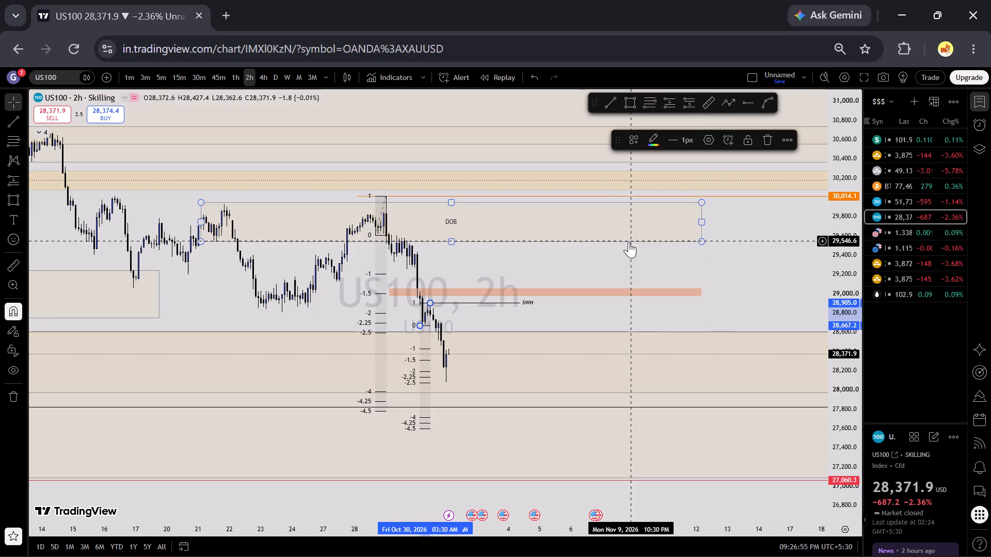
click(625, 261)
drag(607, 266, 659, 199)
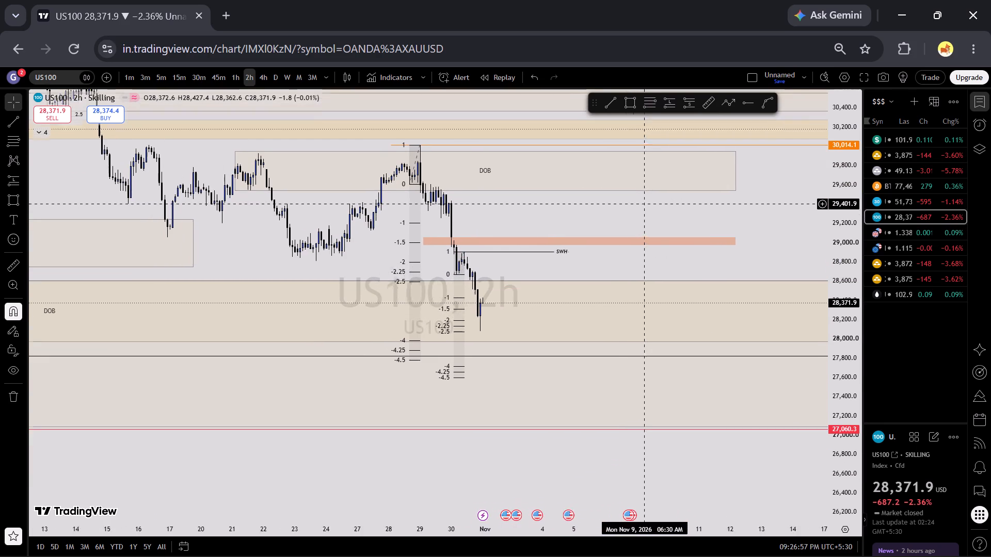
drag(659, 199, 662, 198)
scroll(884, 317, up, 7)
scroll(843, 312, up, 2)
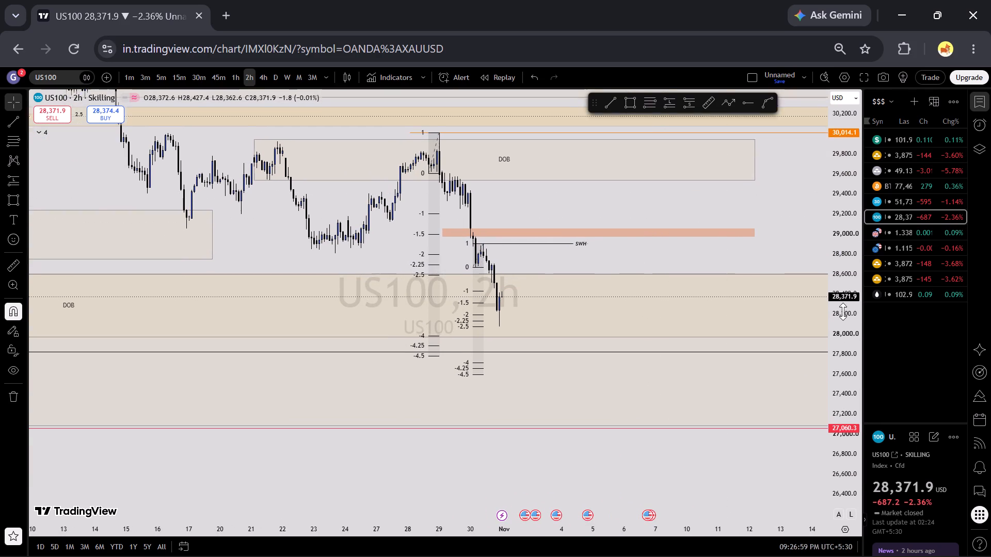
scroll(843, 312, up, 2)
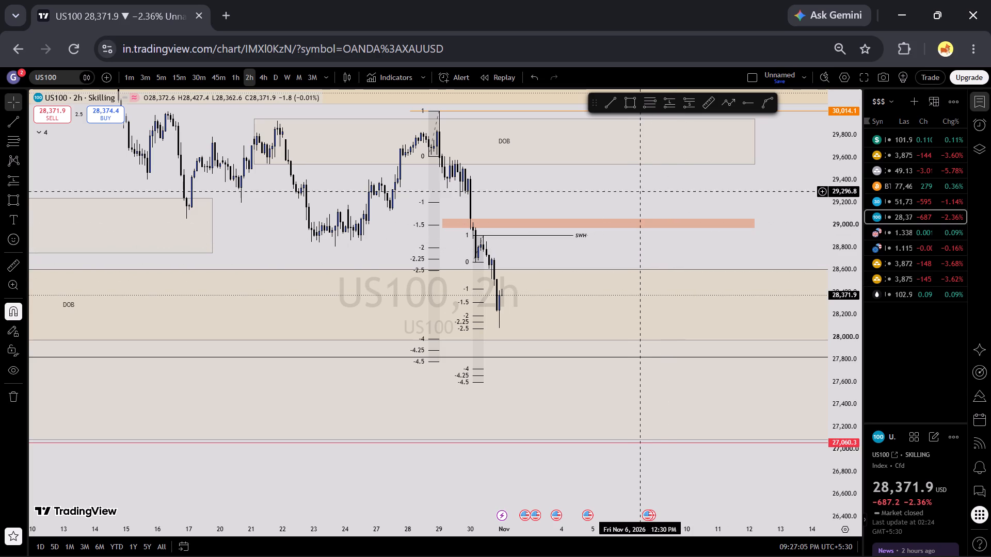
Draw a target rectangle from 27,844.7 to 27,674.7 between October 30 and November 4, and apply the blue template with a midline.
click(637, 105)
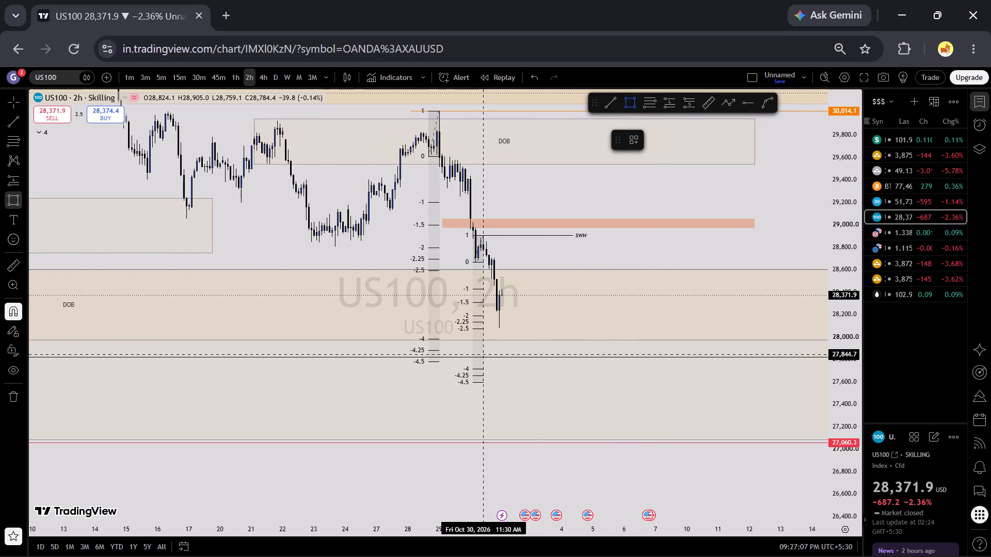
click(483, 354)
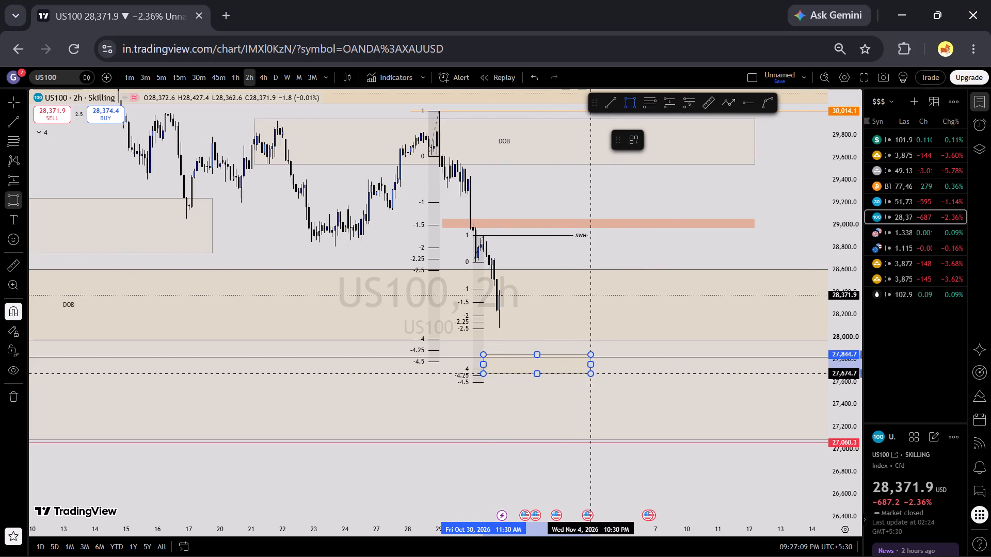
click(590, 373)
click(632, 136)
click(638, 217)
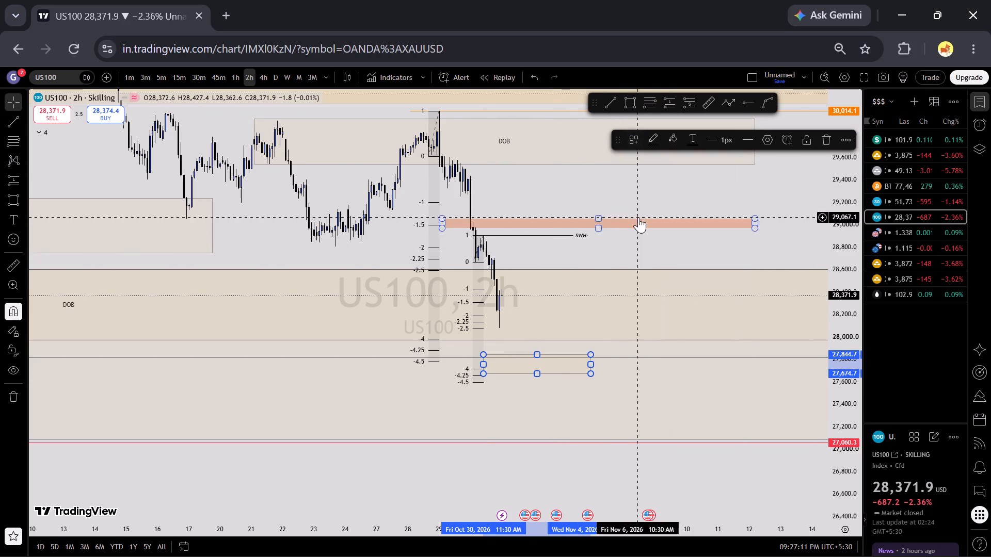
click(592, 199)
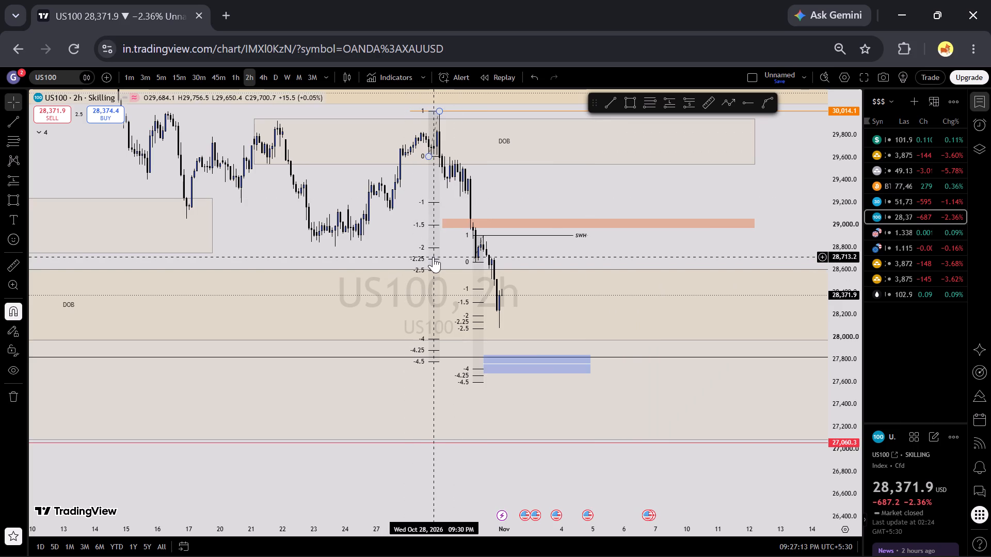
Draw a horizontal trend line with the SWH template from the October 29 high at 30,014.1 to about November 11.
click(433, 257)
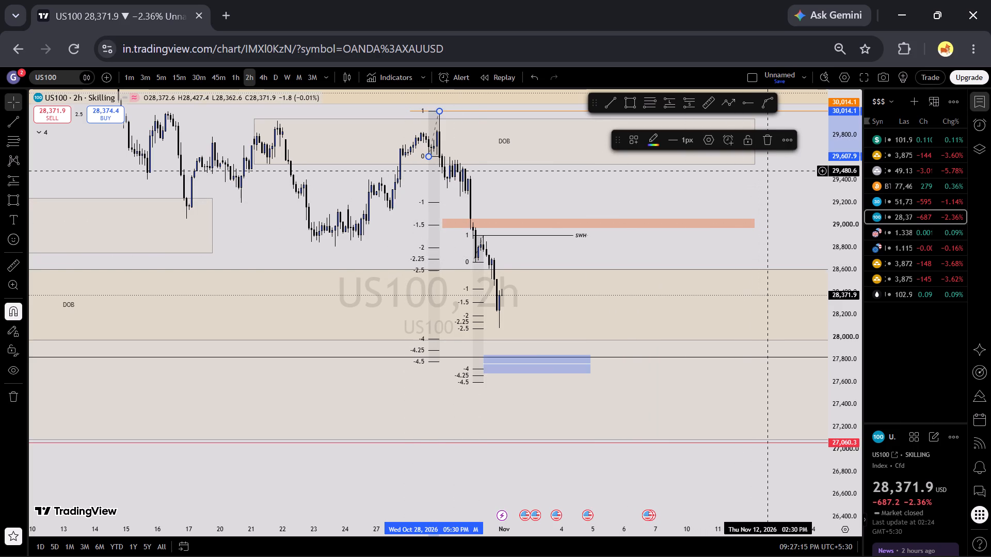
click(722, 192)
drag(722, 192, 676, 272)
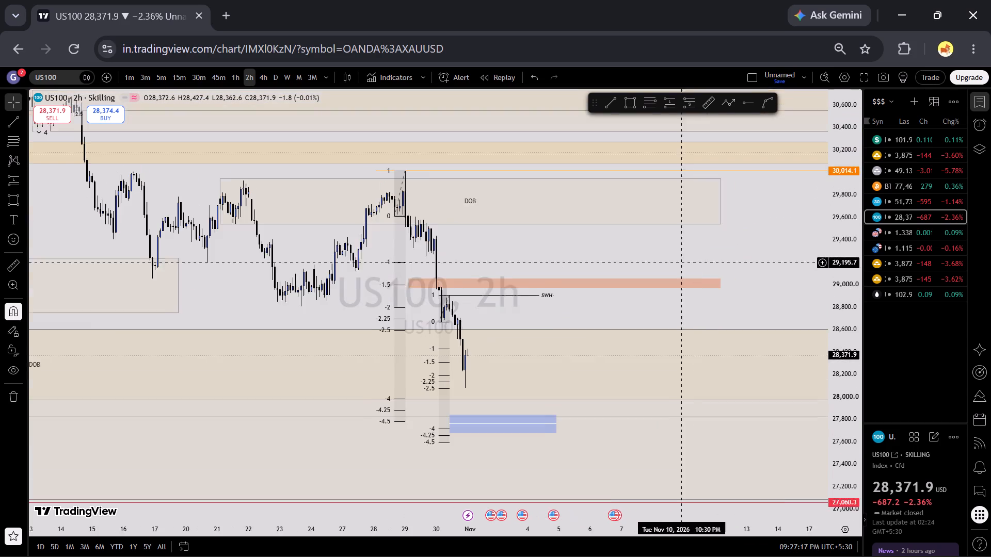
drag(676, 272, 676, 273)
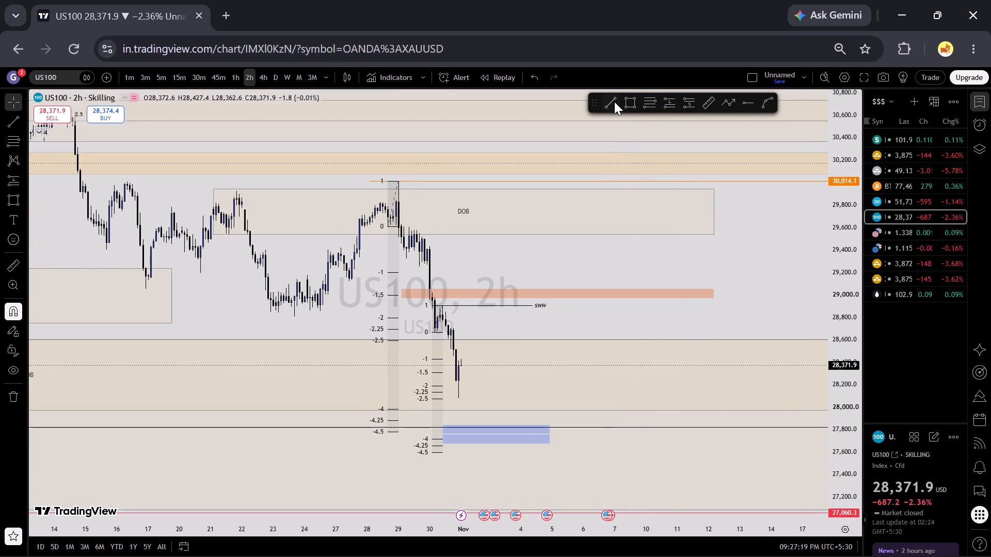
click(614, 102)
click(630, 136)
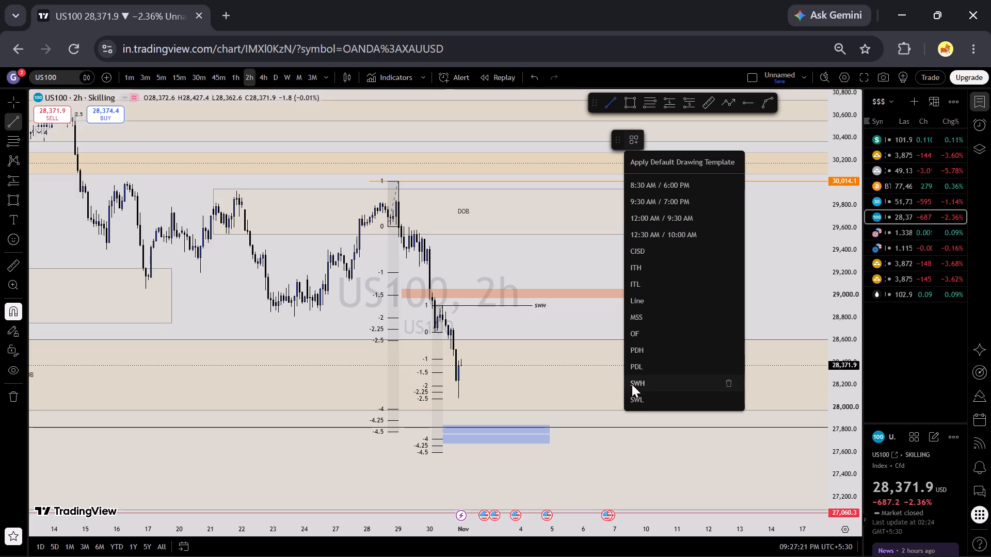
click(639, 385)
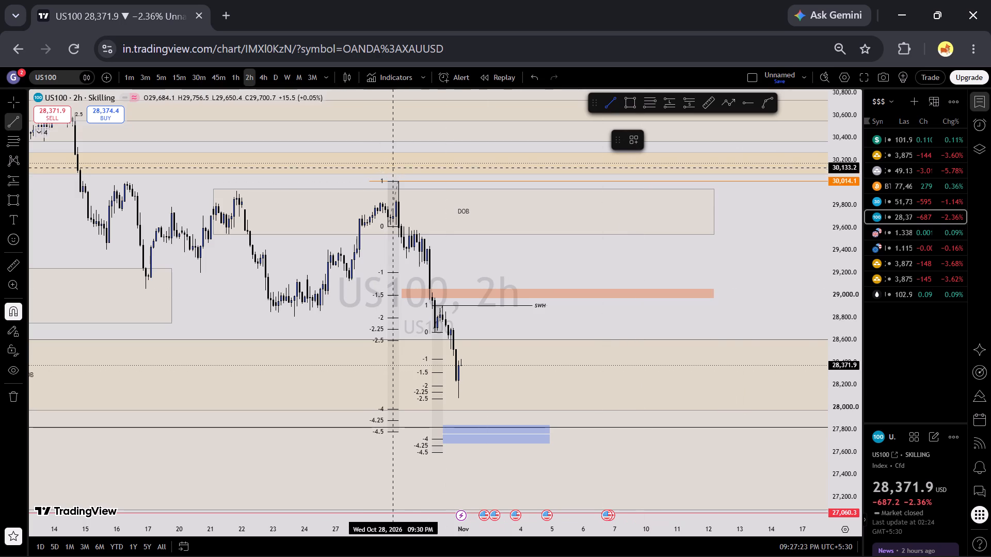
click(400, 173)
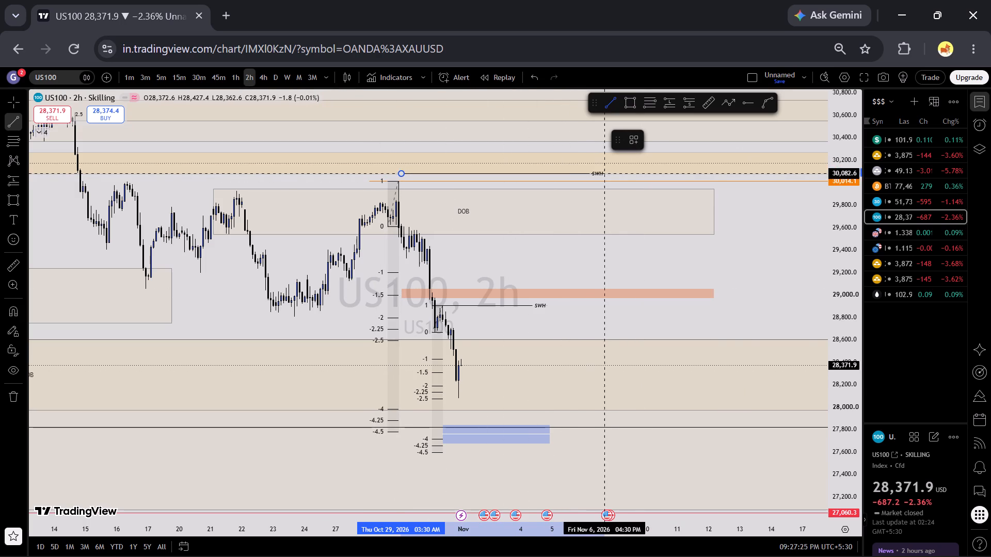
shift+click(630, 166)
click(538, 269)
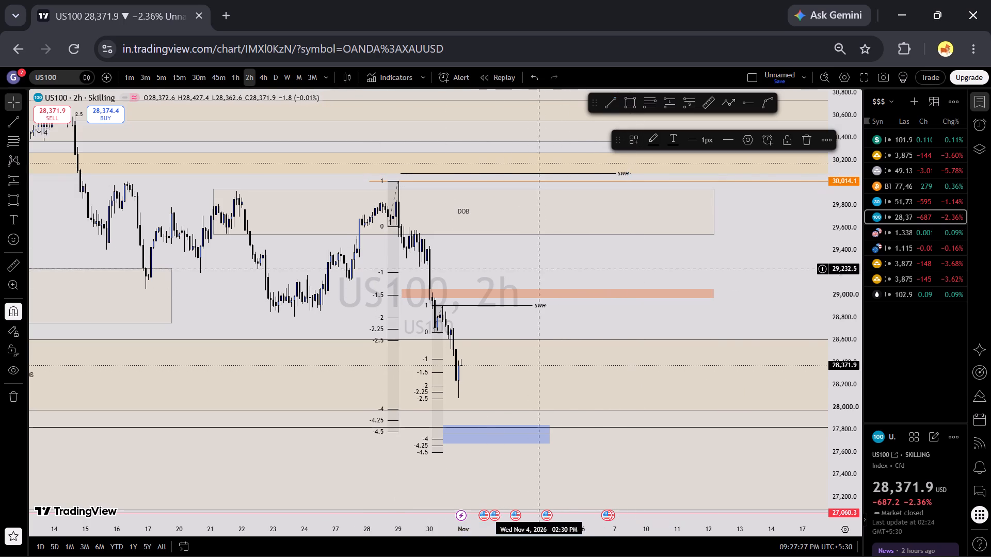
drag(403, 173, 399, 186)
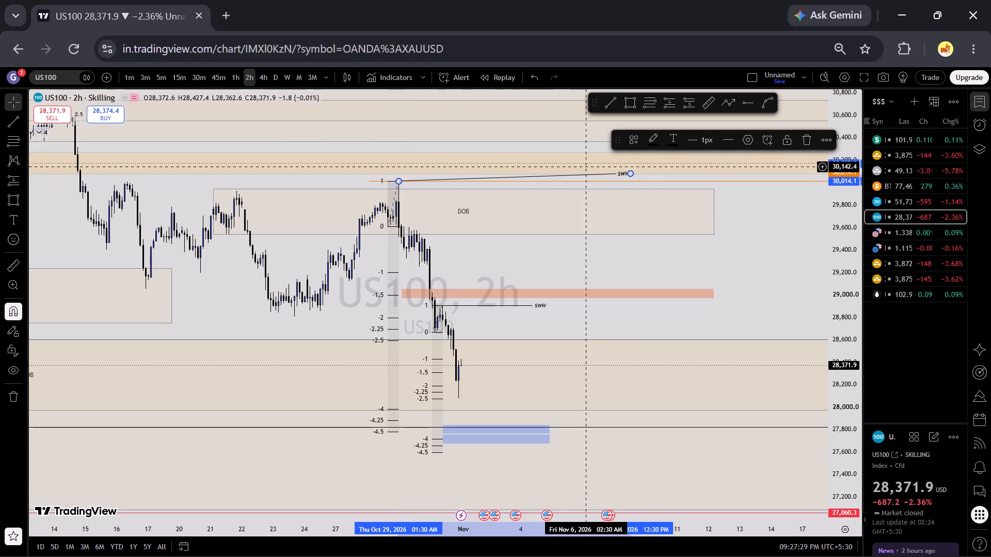
drag(630, 174, 664, 172)
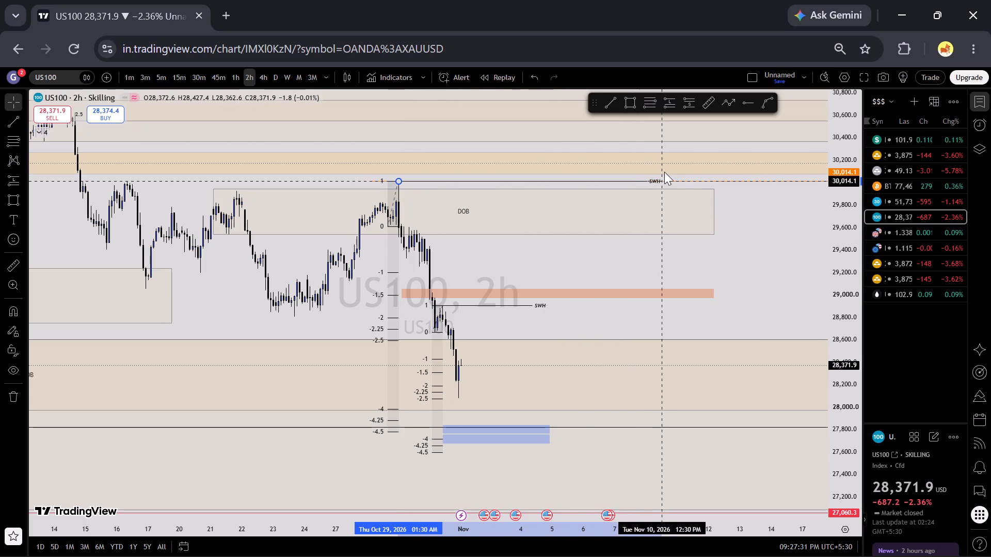
drag(664, 172, 689, 172)
click(711, 241)
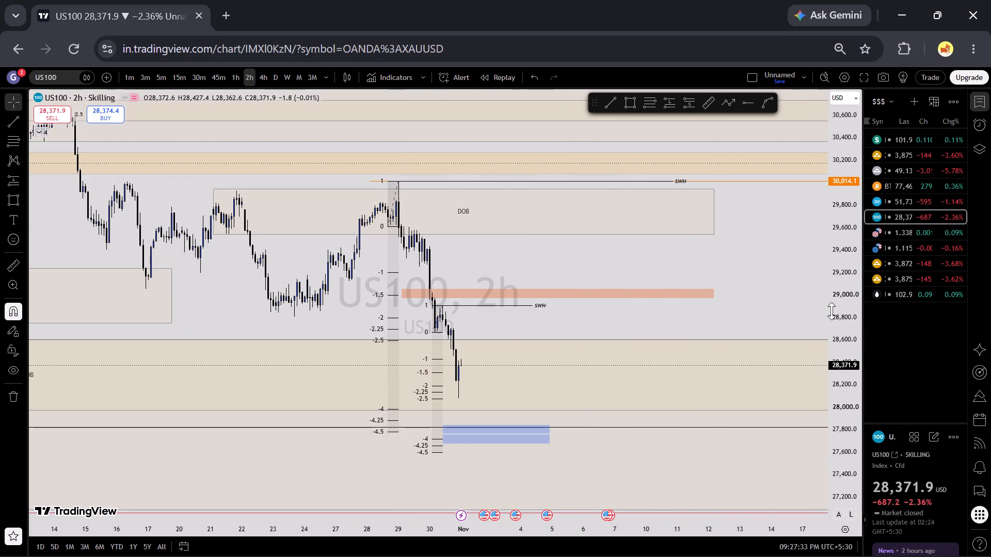
Examine the 2-hour US100 chart from the spring rally to the latest candles against the zones, projections and blue target.
scroll(849, 310, up, 4)
scroll(849, 310, down, 10)
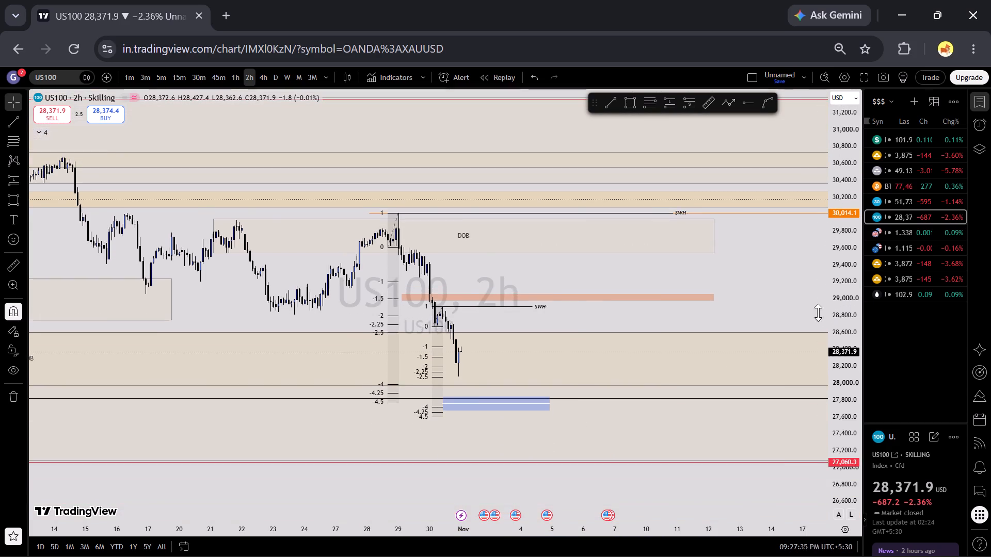
scroll(818, 313, down, 12)
scroll(801, 310, down, 10)
scroll(805, 310, up, 3)
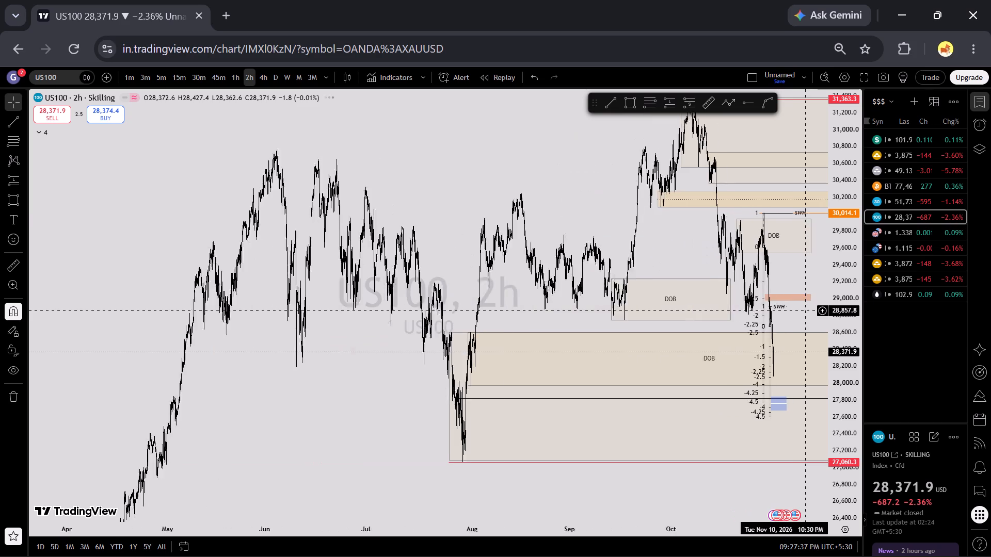
scroll(805, 310, up, 9)
scroll(808, 321, up, 12)
scroll(846, 339, up, 6)
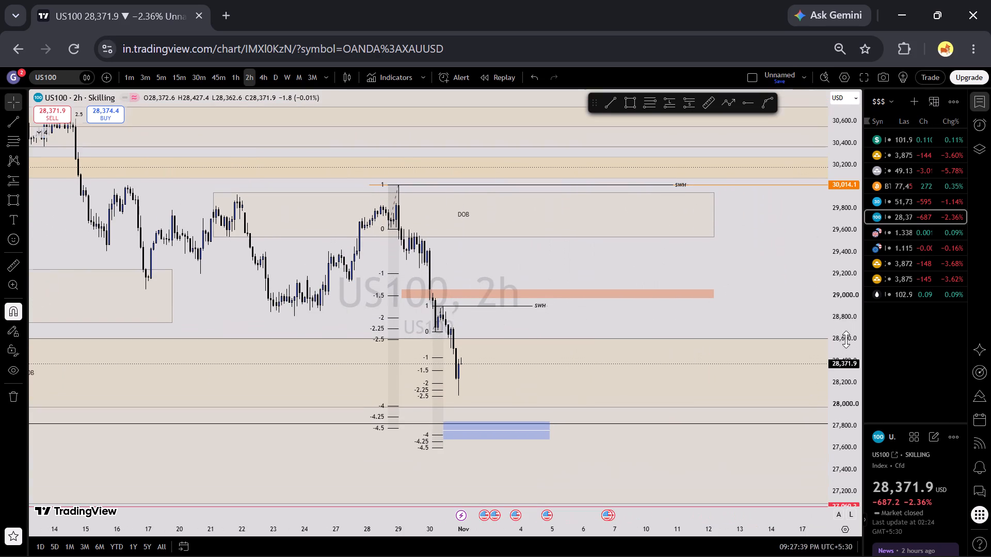
scroll(851, 331, up, 4)
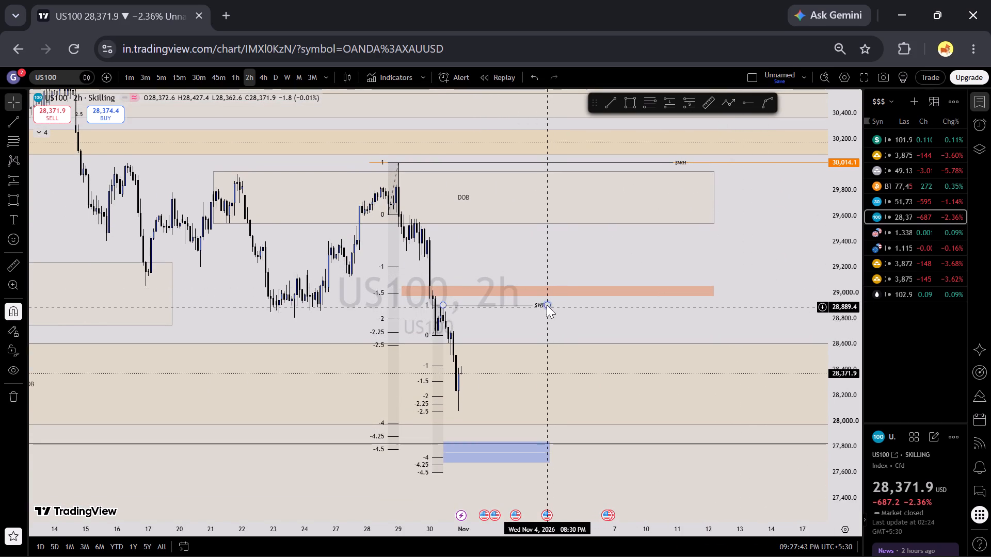
Extend the lower SWH line at the October 30 swing high horizontally to about November 6.
drag(547, 304, 590, 299)
click(598, 319)
click(676, 323)
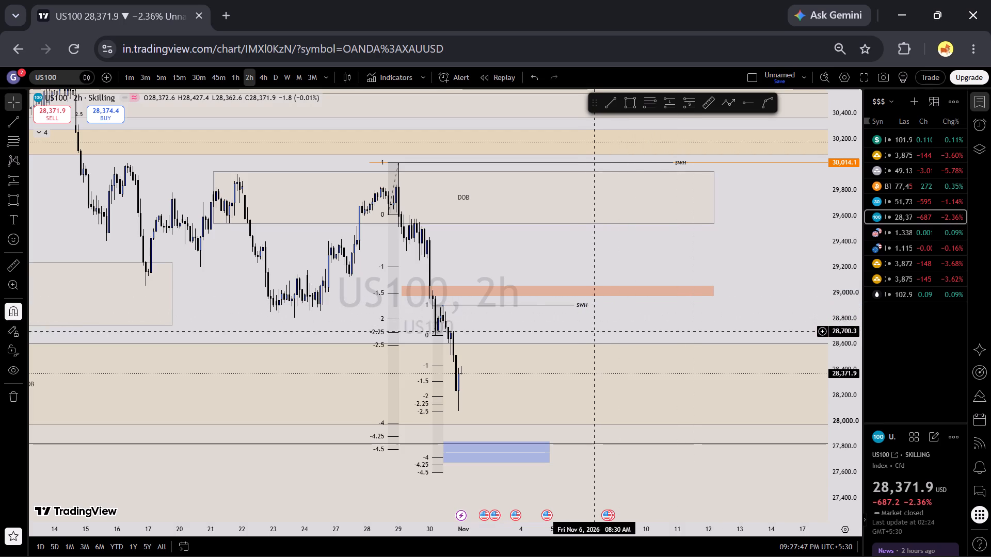
Examine the 2-hour US100 chart around the two SWH lines, the projections and the blue target rectangle.
scroll(470, 327, up, 3)
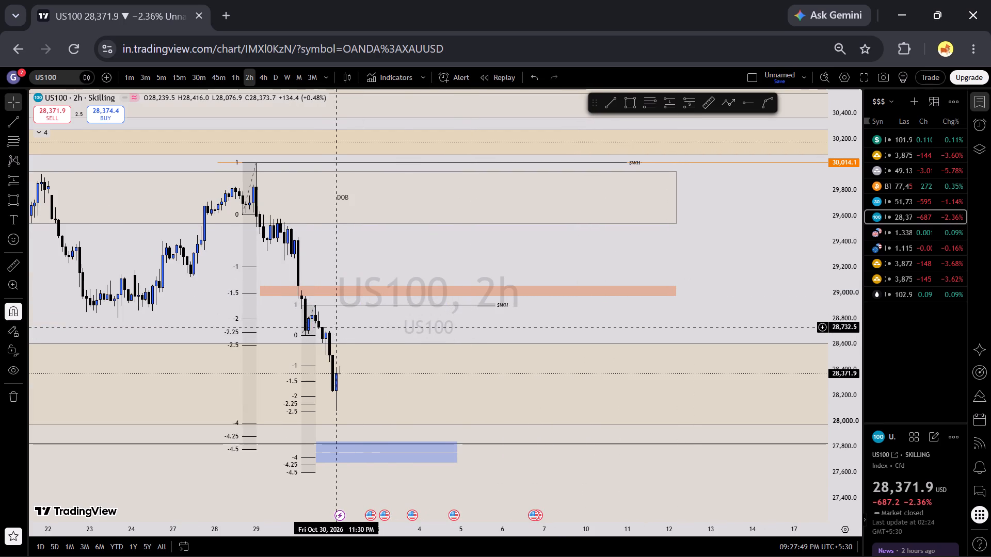
click(323, 305)
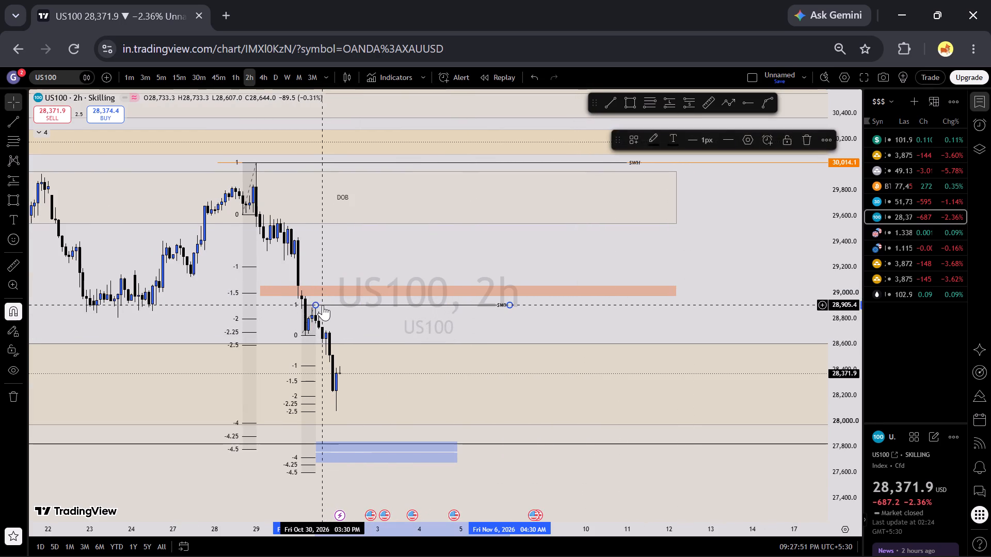
click(331, 322)
scroll(592, 315, up, 1)
scroll(693, 327, down, 2)
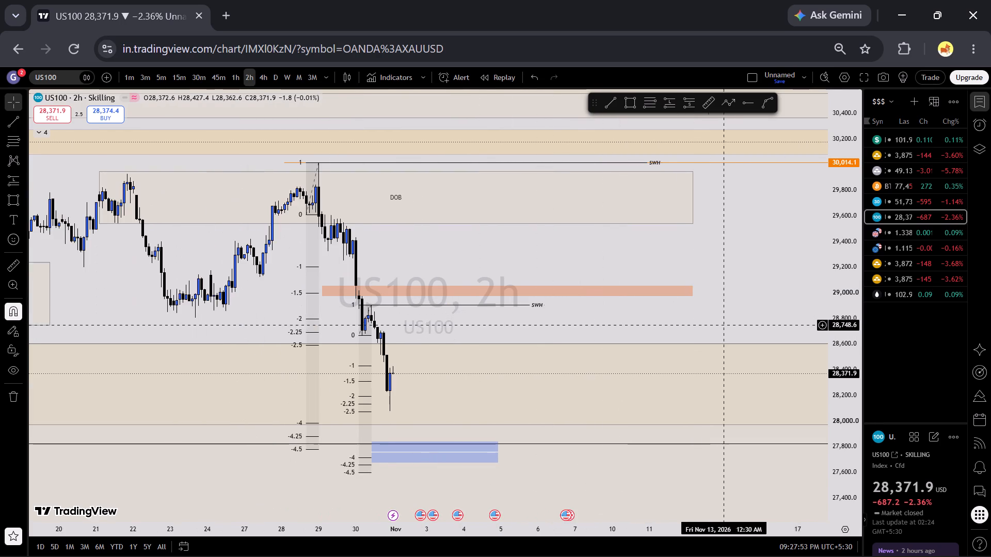
scroll(683, 327, up, 1)
scroll(683, 327, down, 1)
scroll(858, 328, down, 6)
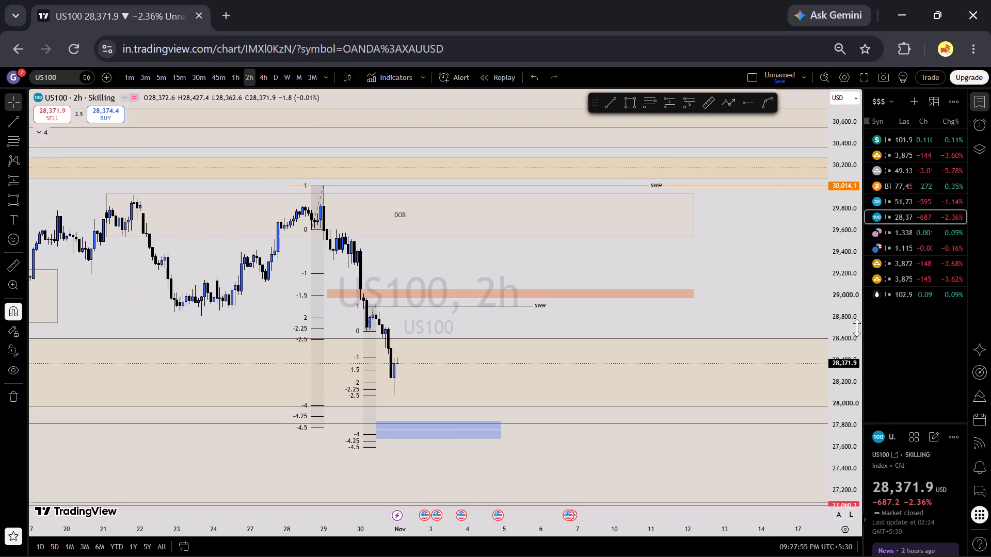
scroll(811, 321, down, 7)
scroll(811, 321, up, 7)
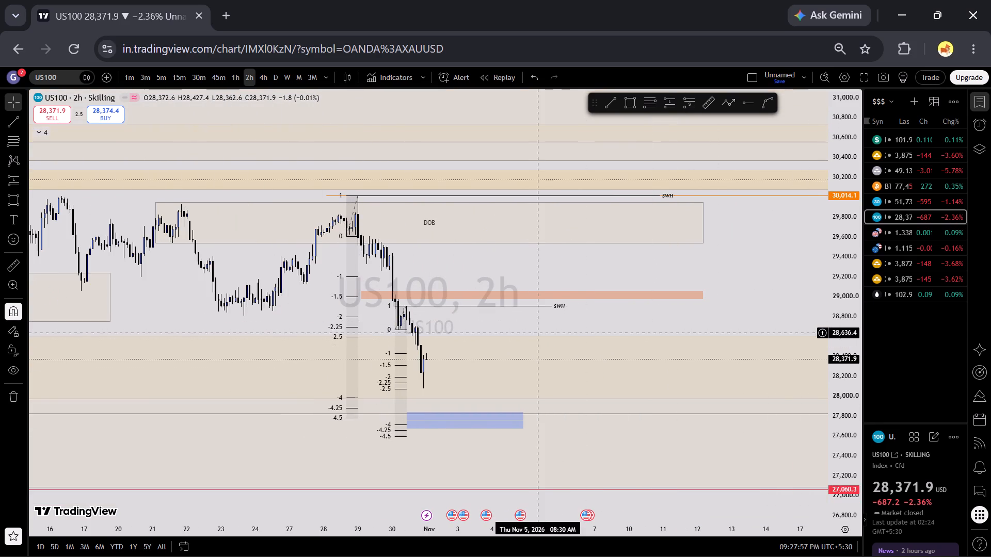
Switch US100 to the 1-hour interval and examine recent candles against the DOB zones, projections and target.
click(233, 74)
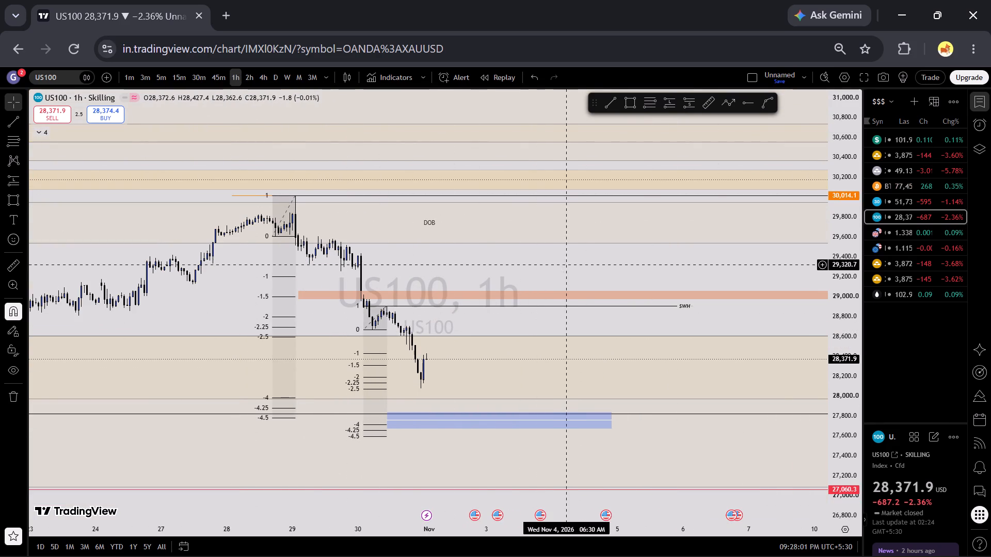
scroll(682, 272, down, 4)
drag(684, 276, 658, 278)
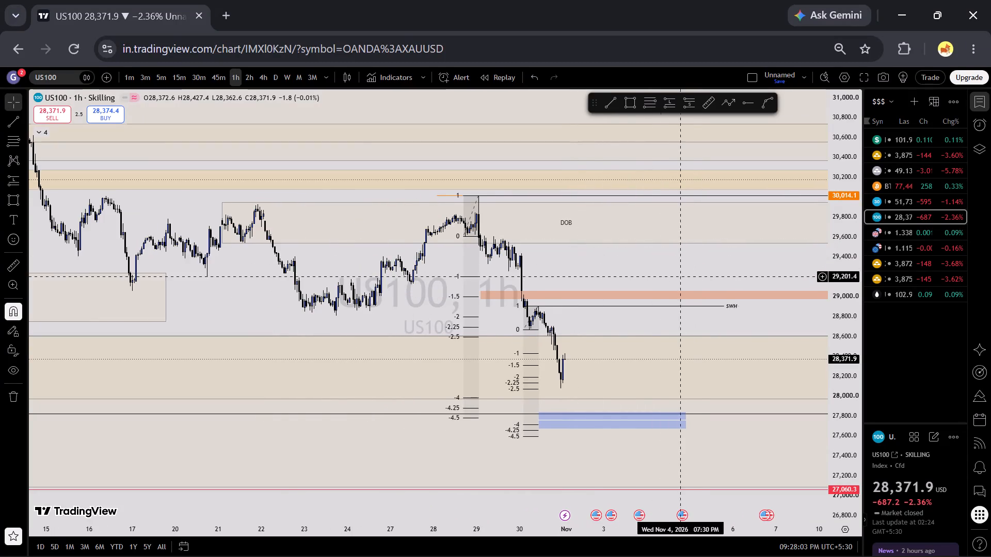
drag(658, 278, 587, 278)
scroll(693, 275, down, 5)
scroll(849, 328, up, 2)
scroll(752, 292, up, 3)
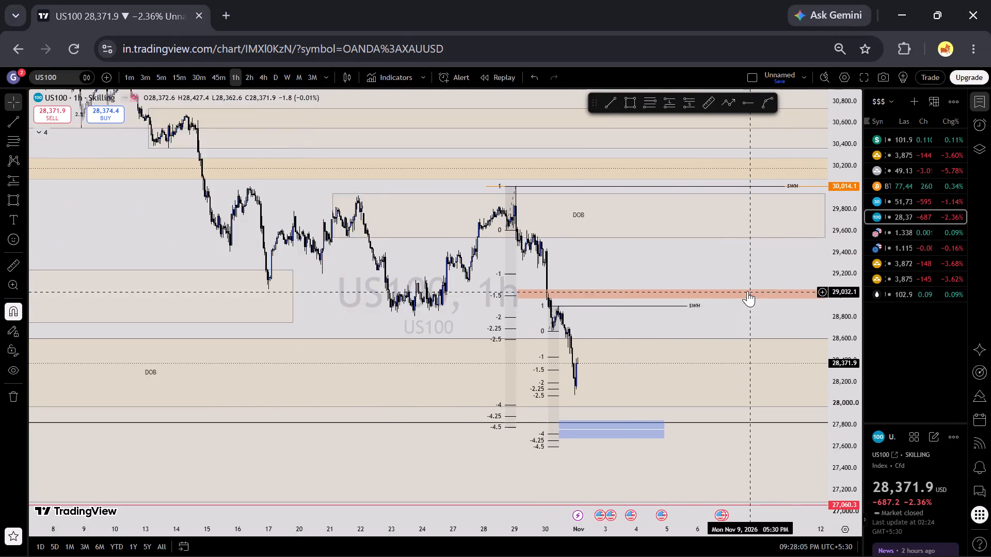
click(609, 259)
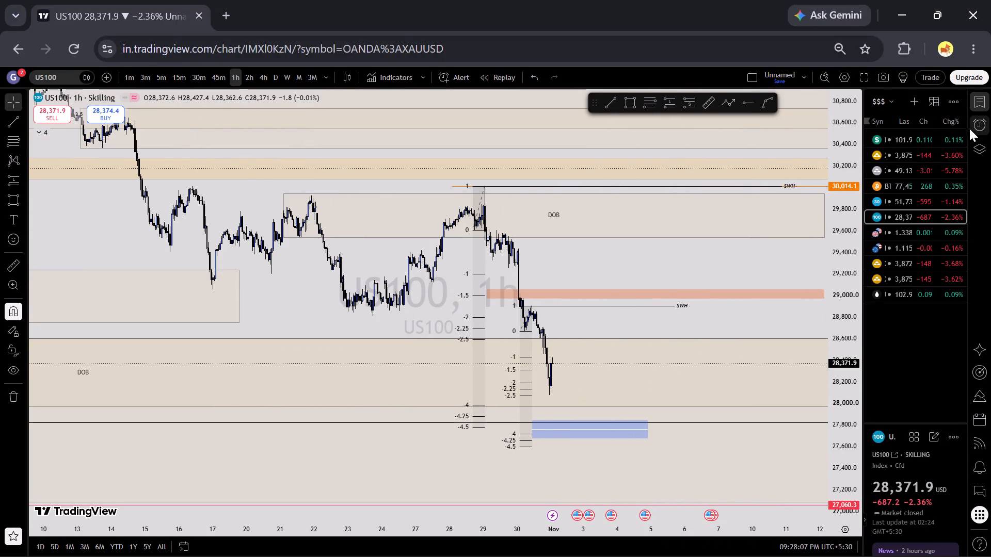
Check the list of price alerts, then return to the watchlist.
click(981, 125)
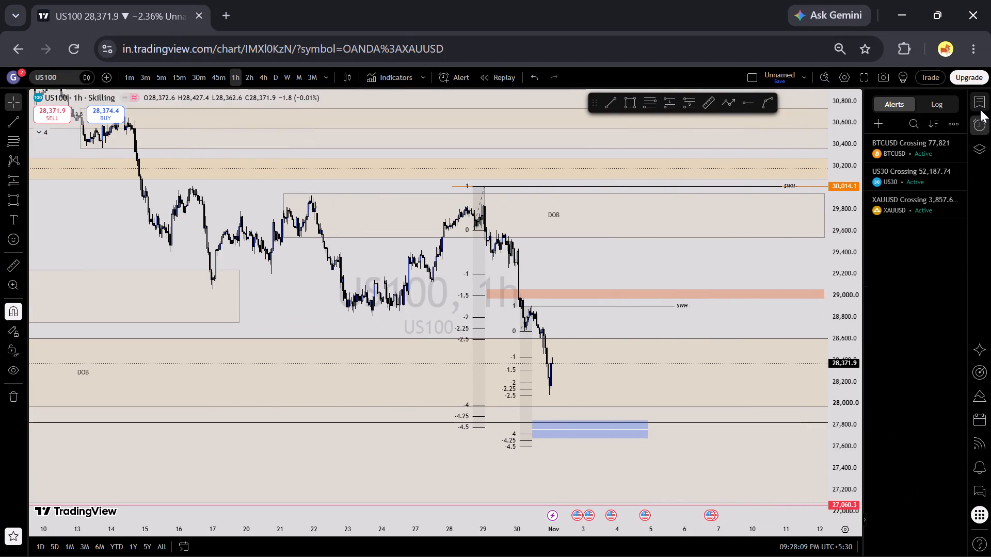
click(980, 108)
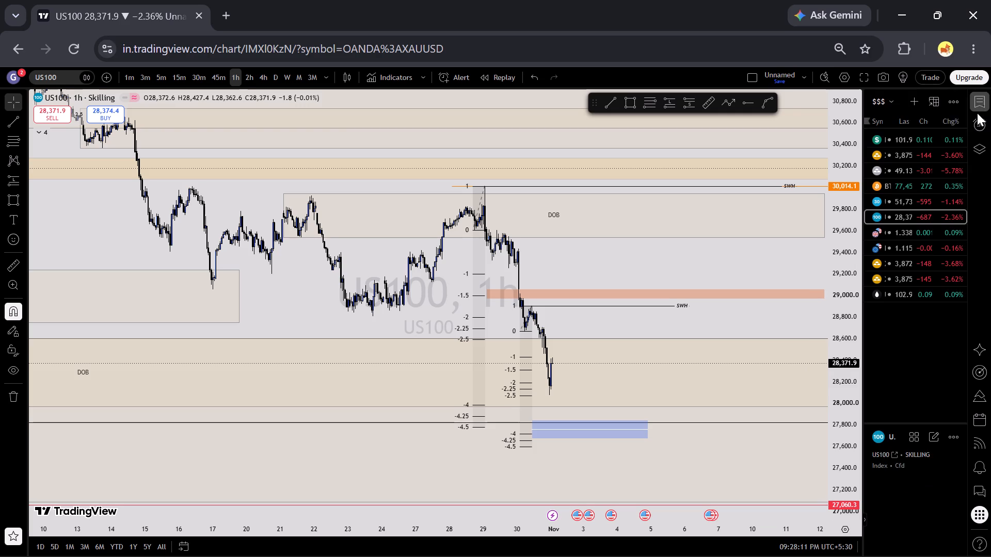
Draw a rectangle with the Buying zone template from about 28,186 to 28,078 between October 30 and November 3.
scroll(701, 270, up, 2)
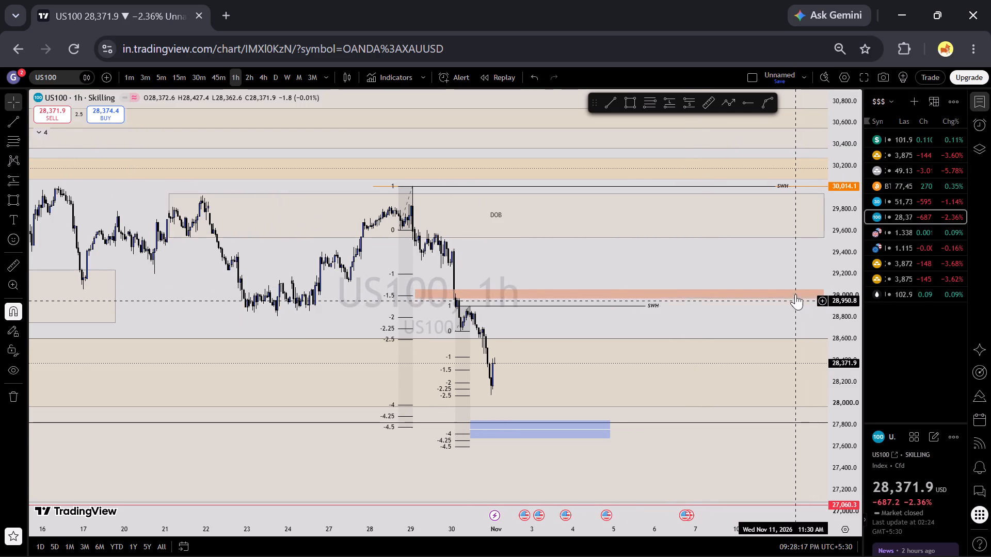
scroll(847, 290, up, 4)
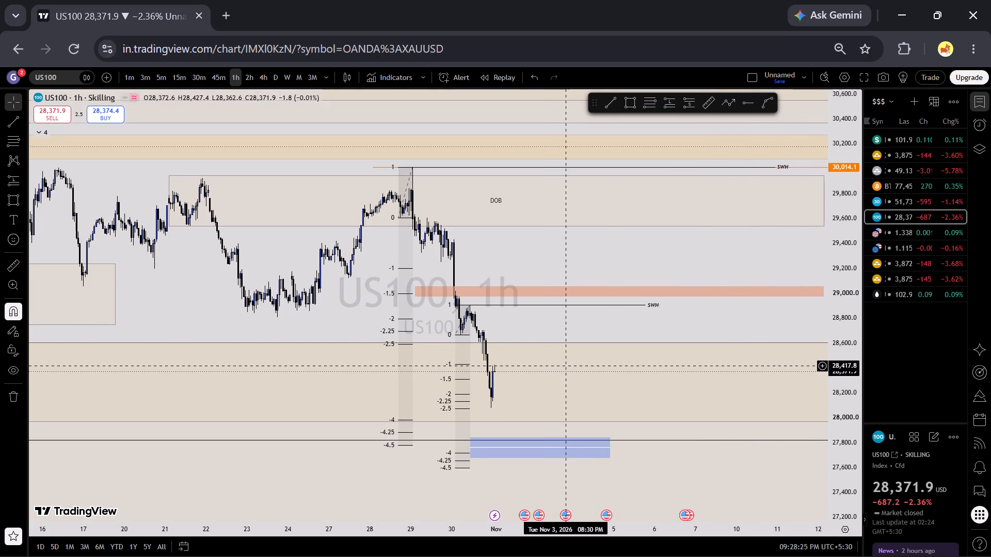
scroll(587, 363, up, 5)
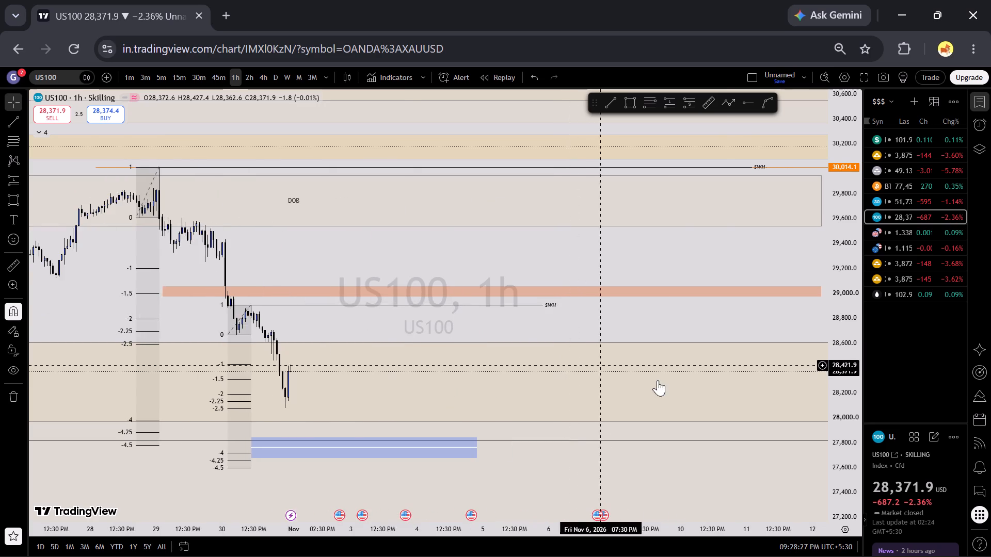
scroll(621, 328, down, 7)
drag(764, 313, 500, 312)
scroll(563, 340, down, 3)
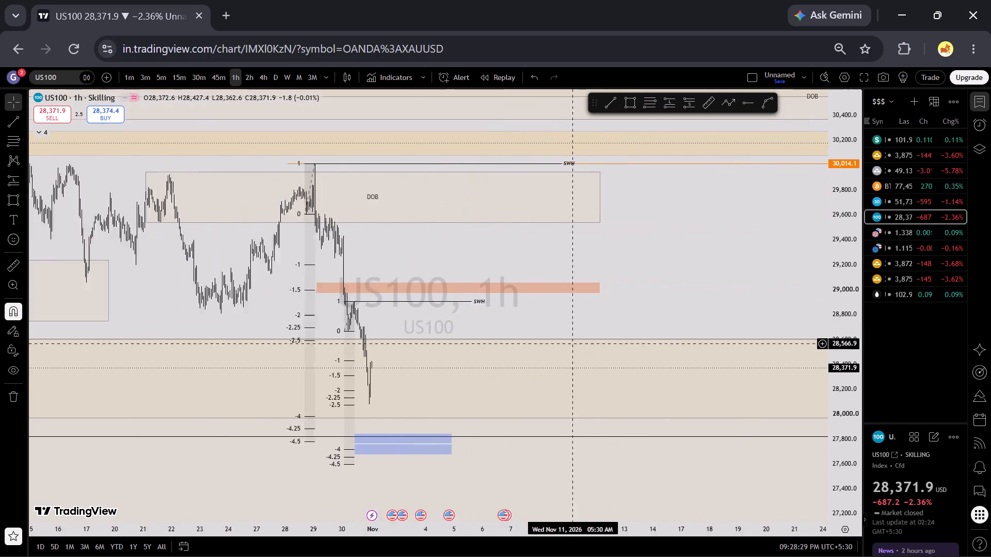
scroll(586, 345, down, 1)
scroll(791, 360, up, 1)
scroll(601, 304, up, 4)
click(630, 108)
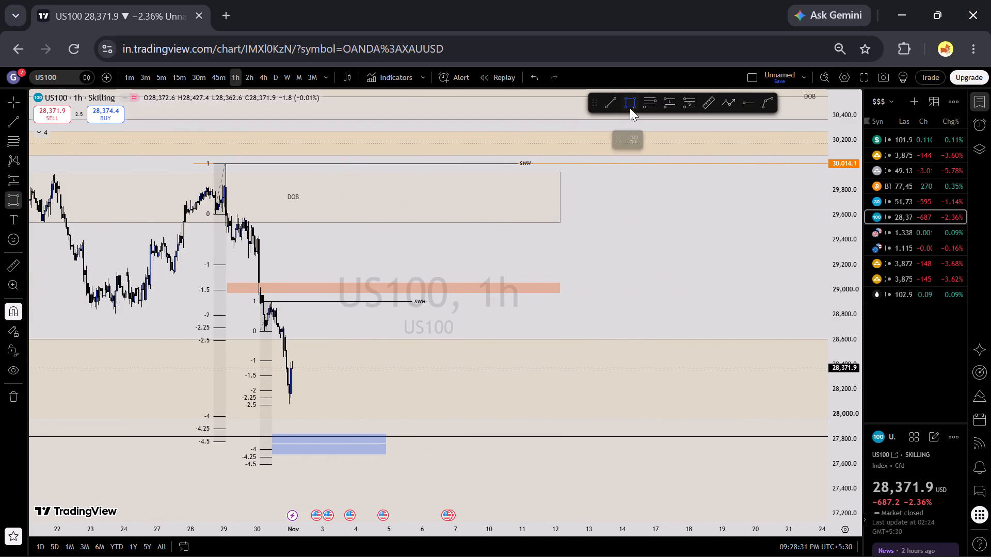
click(636, 134)
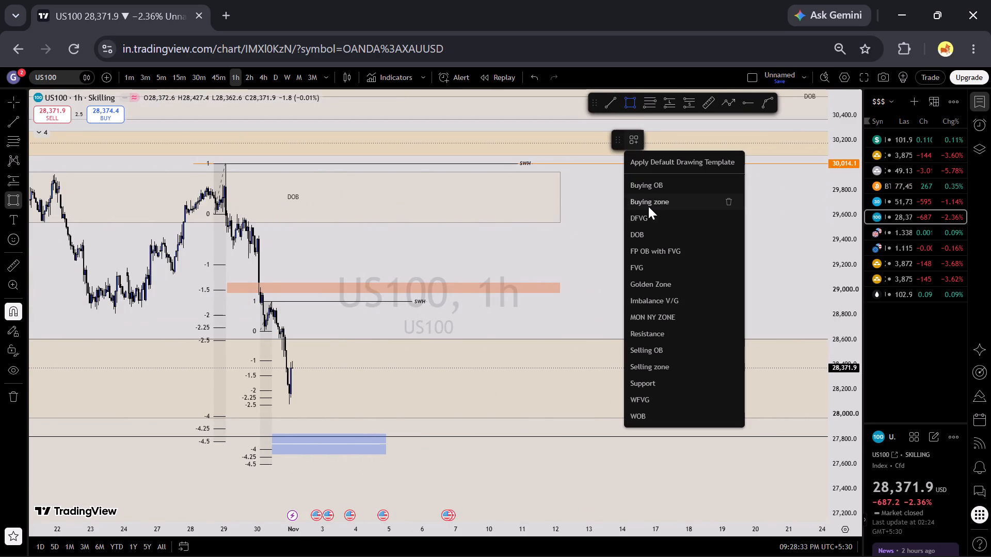
click(649, 201)
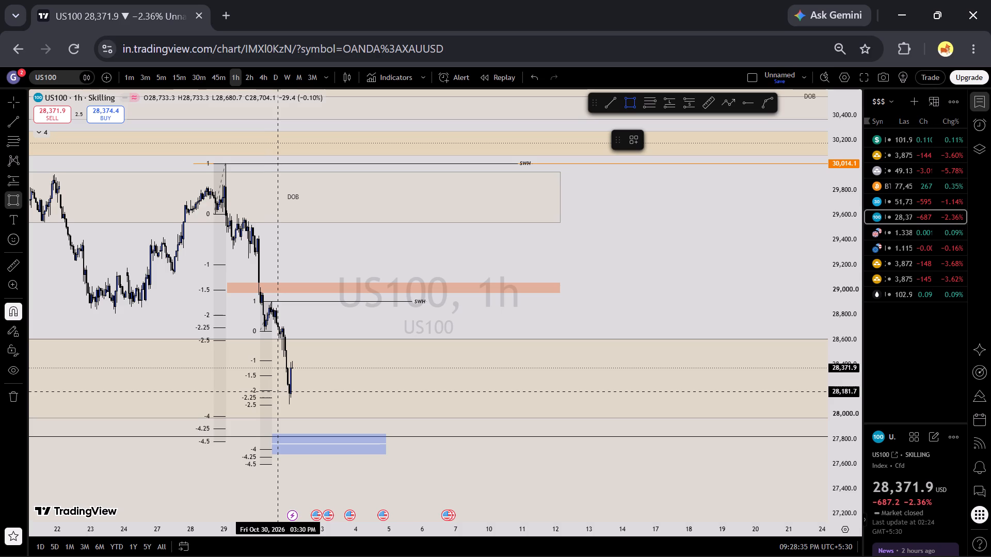
click(278, 391)
click(327, 404)
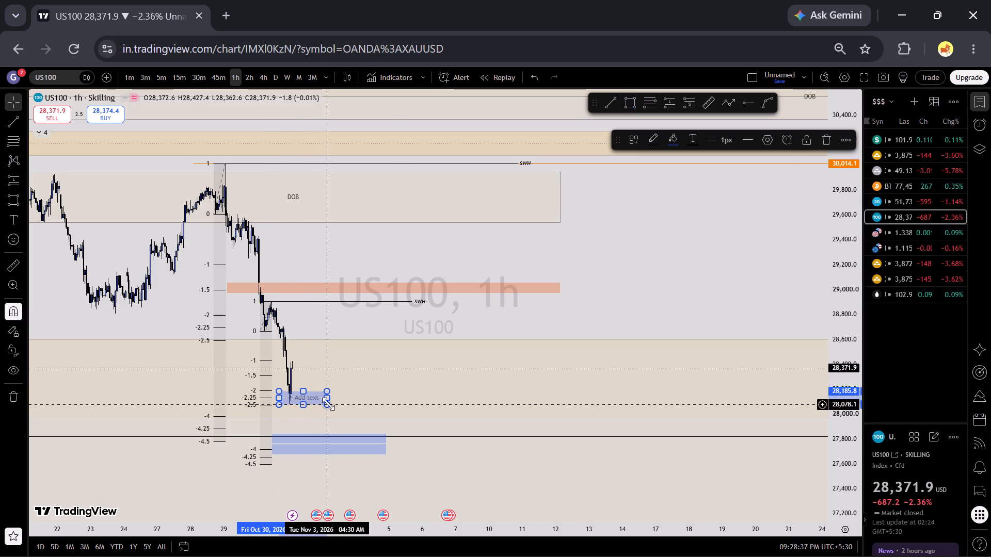
click(400, 327)
Examine the 1-hour US100 chart from early October to the latest candles against the DOB zones and both blue zones.
drag(367, 319, 475, 319)
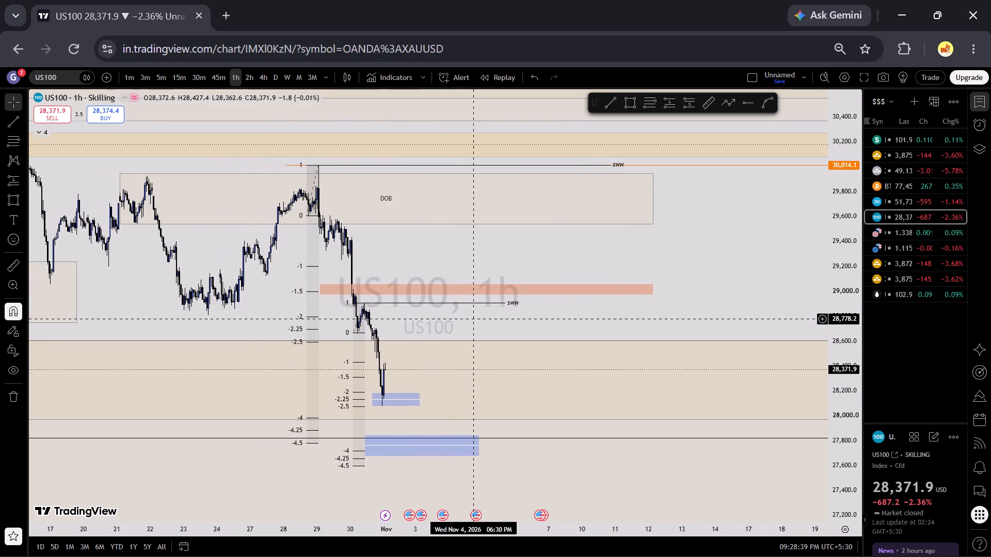
drag(475, 319, 768, 334)
scroll(781, 341, up, 5)
scroll(834, 359, up, 5)
scroll(724, 350, up, 3)
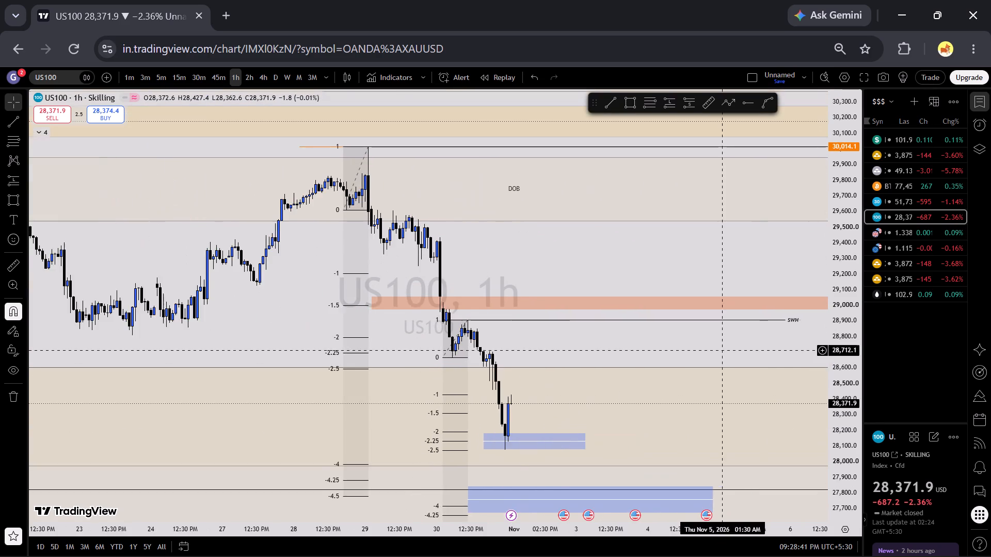
drag(709, 353, 538, 317)
scroll(685, 308, down, 5)
scroll(861, 296, down, 11)
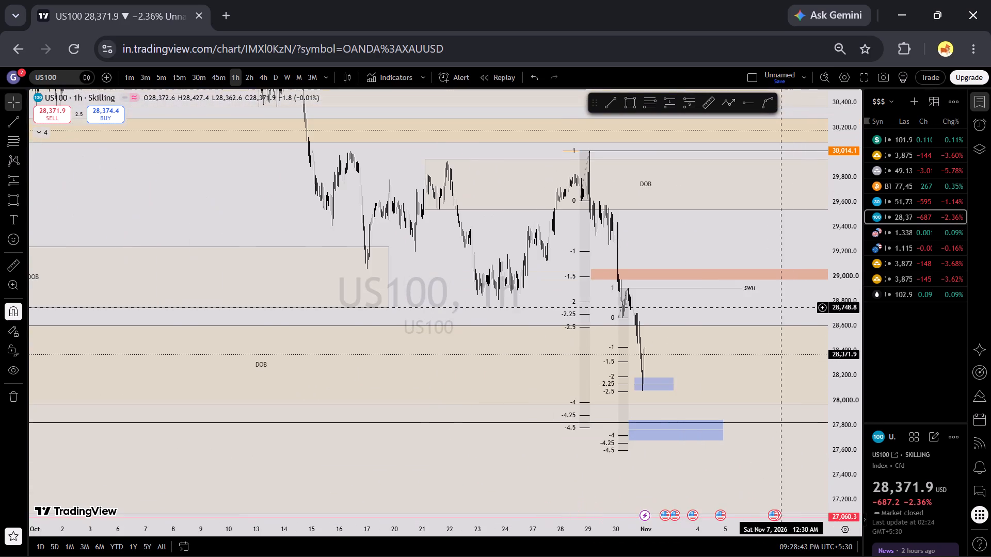
drag(771, 313, 404, 326)
scroll(776, 312, down, 3)
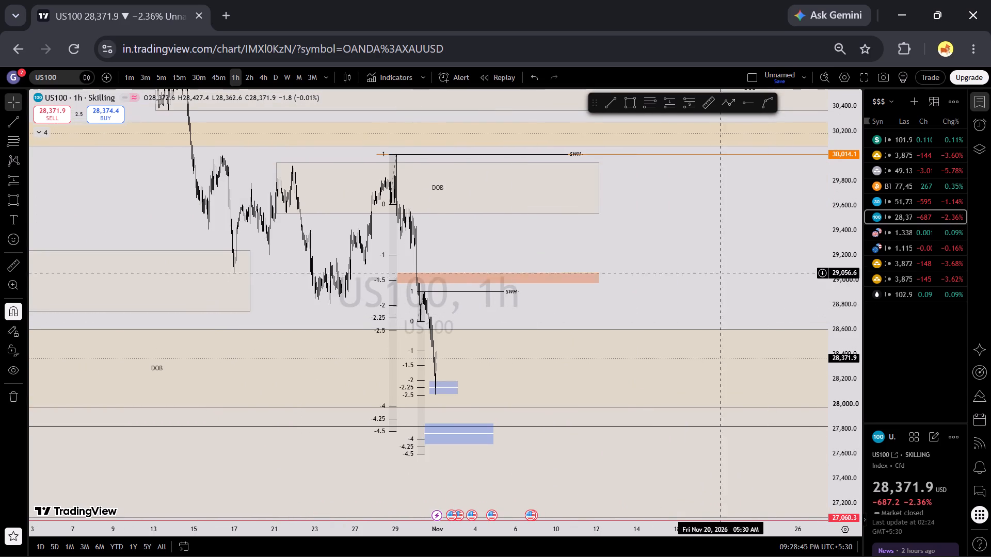
drag(600, 309, 798, 285)
scroll(798, 285, up, 3)
scroll(798, 285, down, 2)
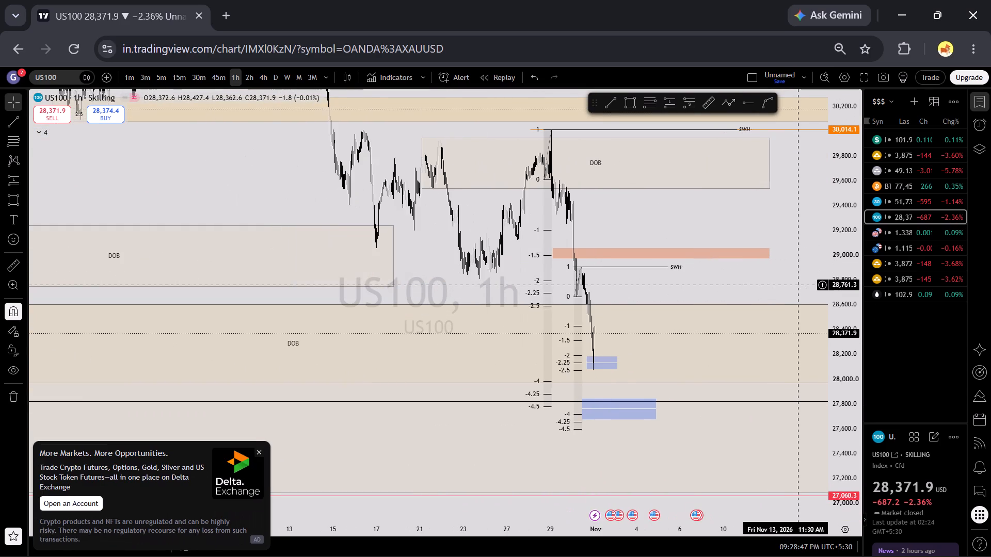
scroll(798, 285, down, 1)
scroll(798, 285, up, 5)
scroll(798, 285, down, 5)
scroll(798, 285, up, 2)
scroll(844, 291, up, 2)
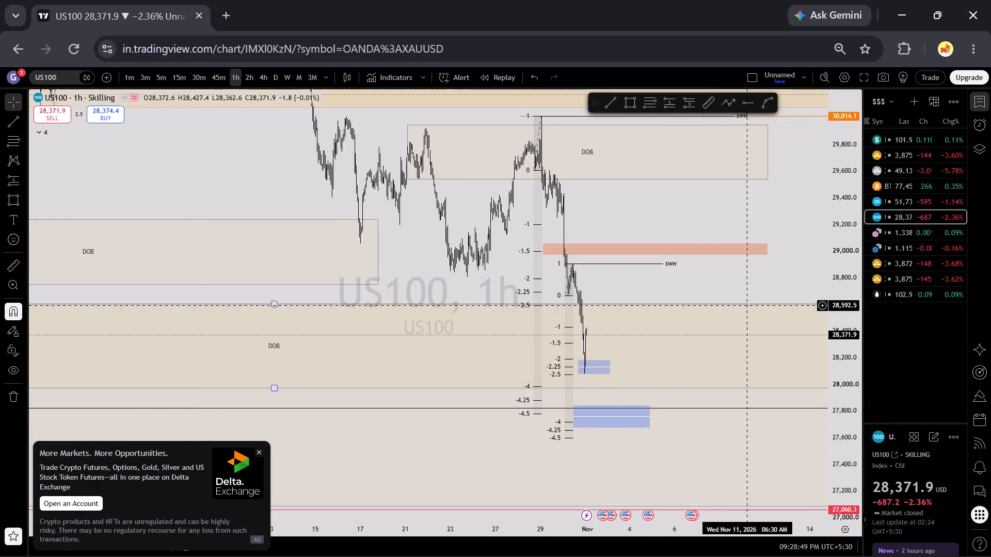
Dismiss the advertisement and the ad-free upgrade offer.
click(259, 452)
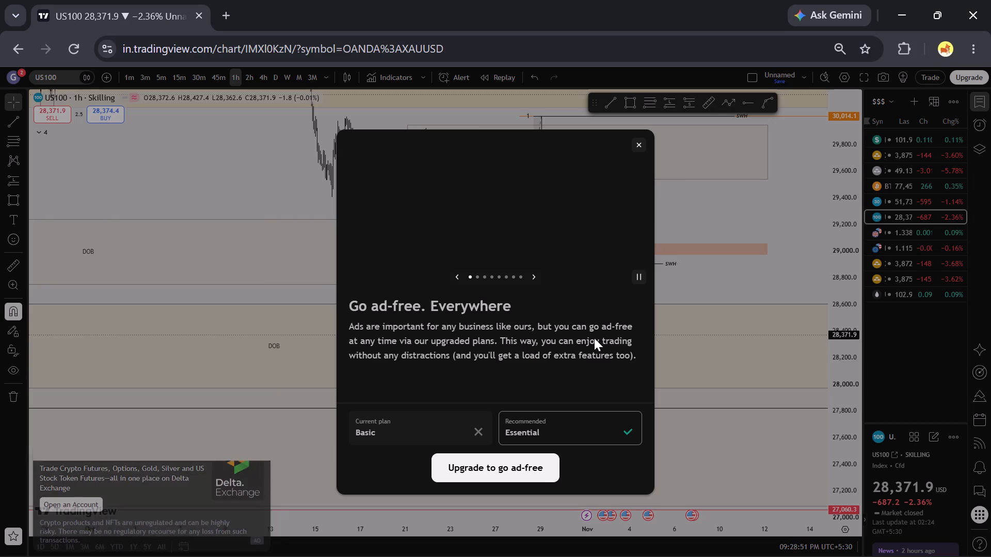
click(637, 145)
Compare US100 with its zones on the 1-hour, 4-hour, 15-minute and 30-minute intervals, ending on 15 minutes.
scroll(752, 300, down, 4)
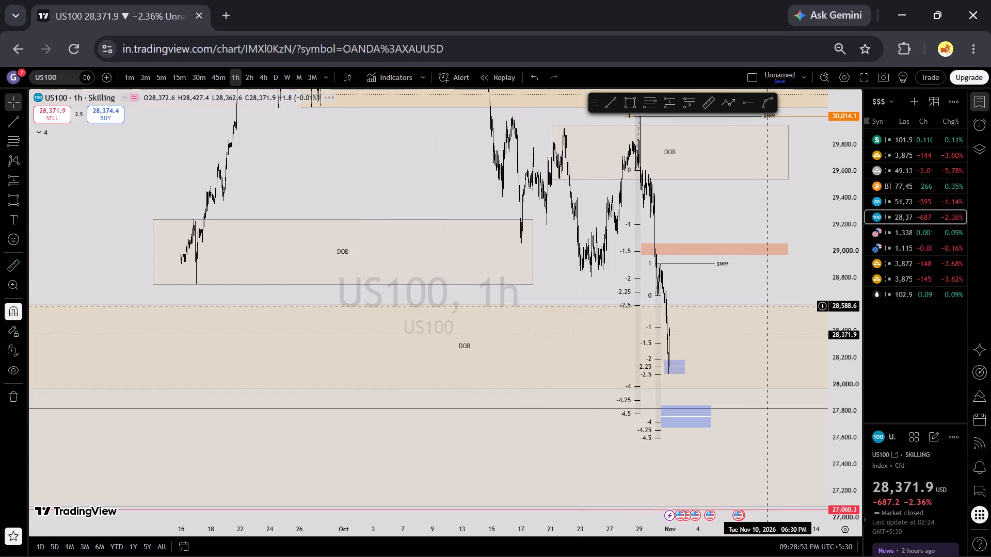
scroll(838, 274, down, 13)
scroll(807, 291, up, 5)
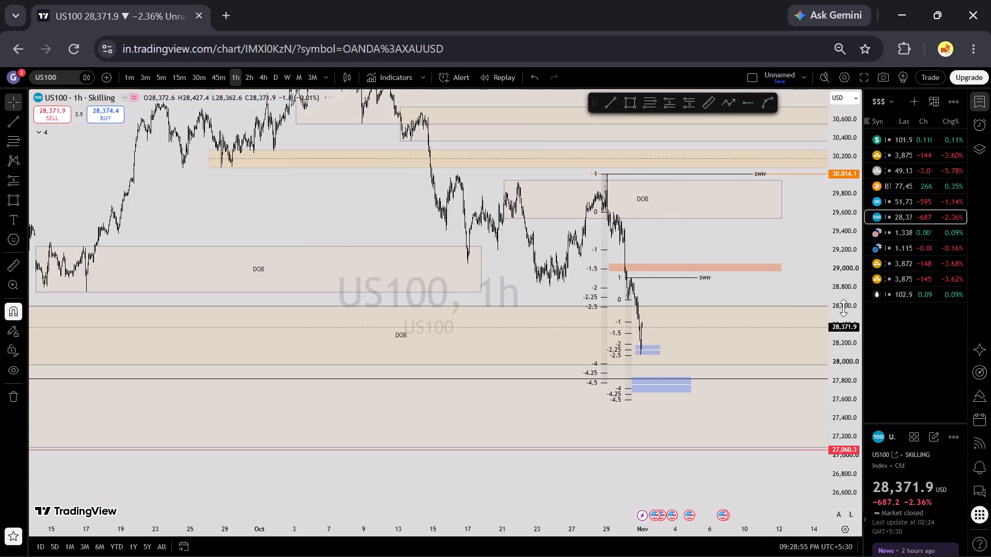
scroll(842, 307, up, 10)
scroll(849, 322, up, 19)
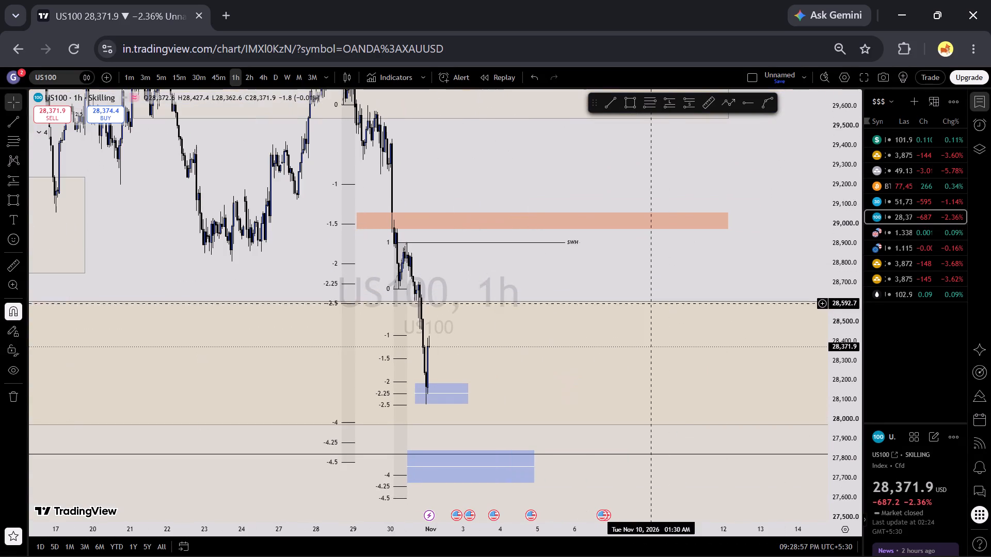
click(259, 73)
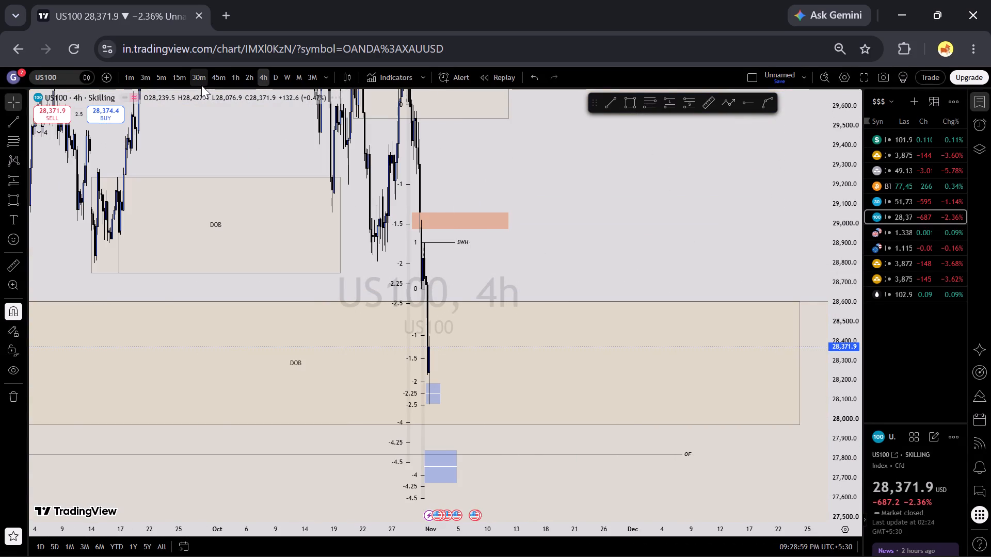
click(184, 80)
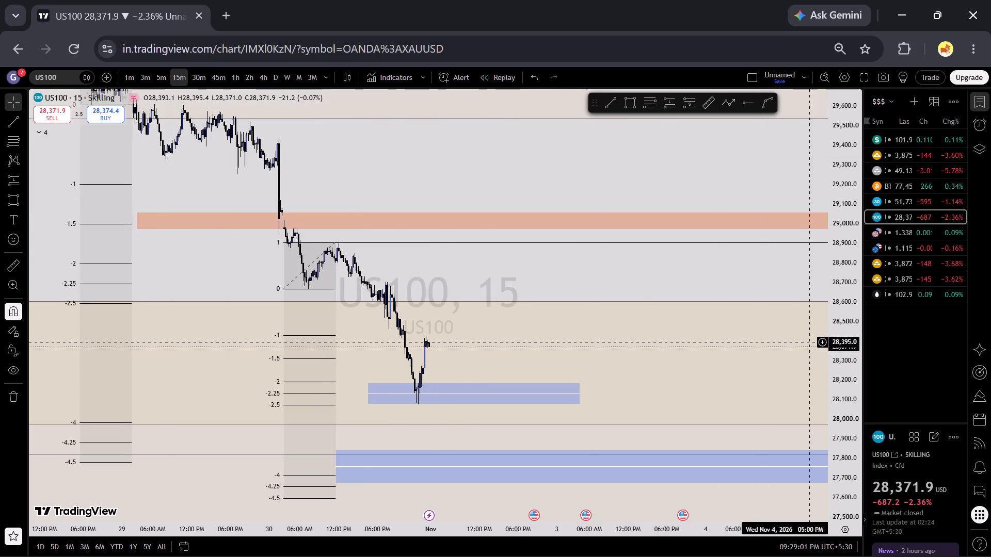
scroll(807, 320, down, 1)
scroll(849, 327, up, 16)
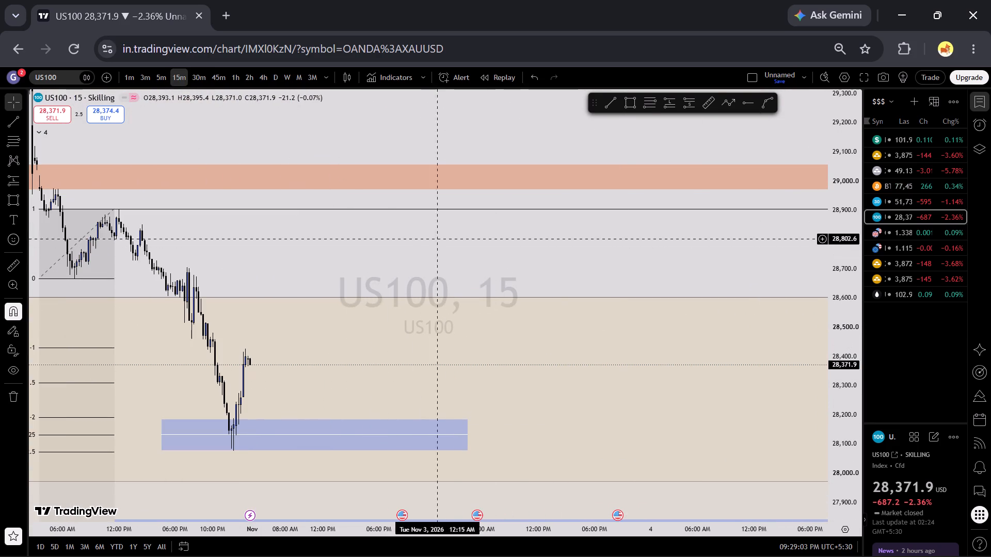
click(205, 79)
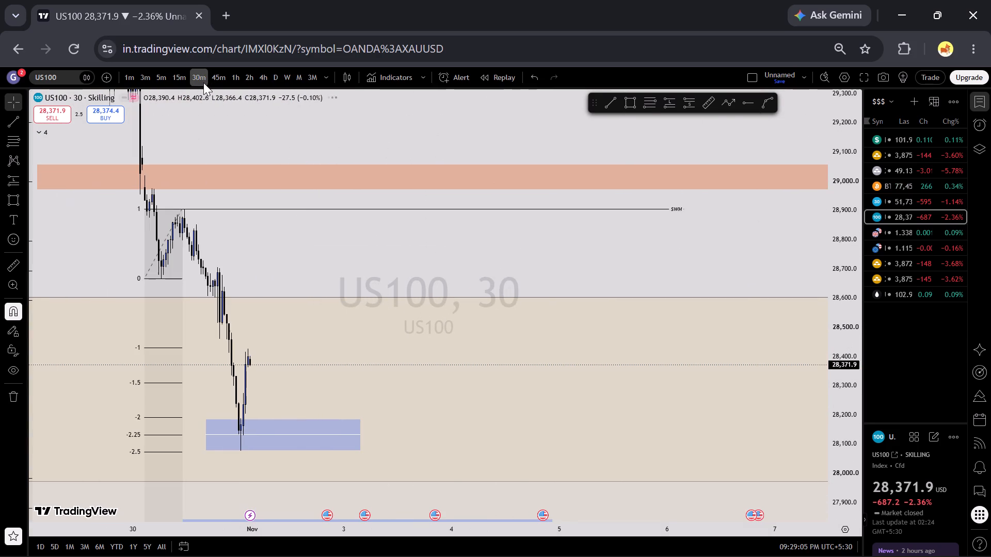
click(186, 80)
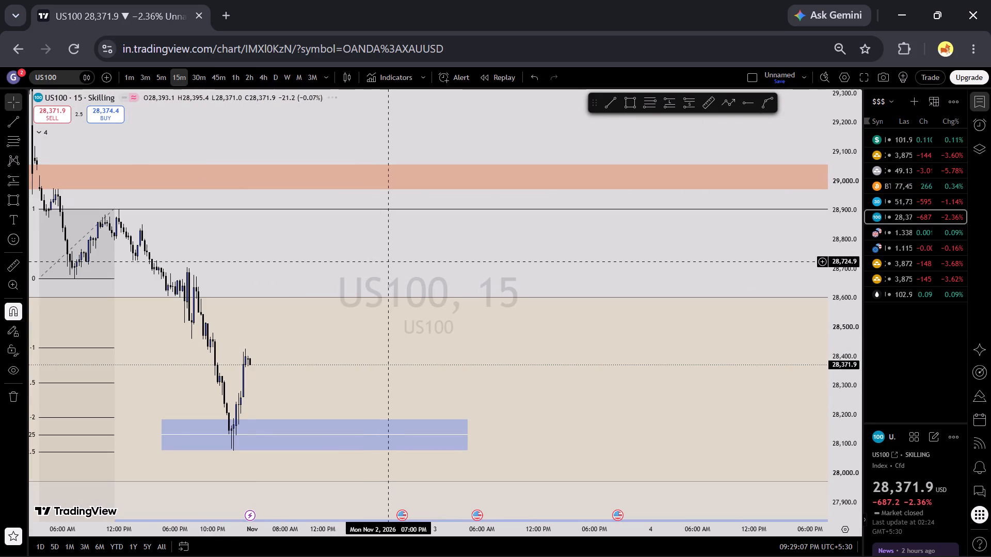
Draw a Fib Retracement projection on the 15-minute US100 chart from the 28,076.9 low back to about 28,343.8 on October 30.
drag(351, 262, 401, 233)
click(649, 96)
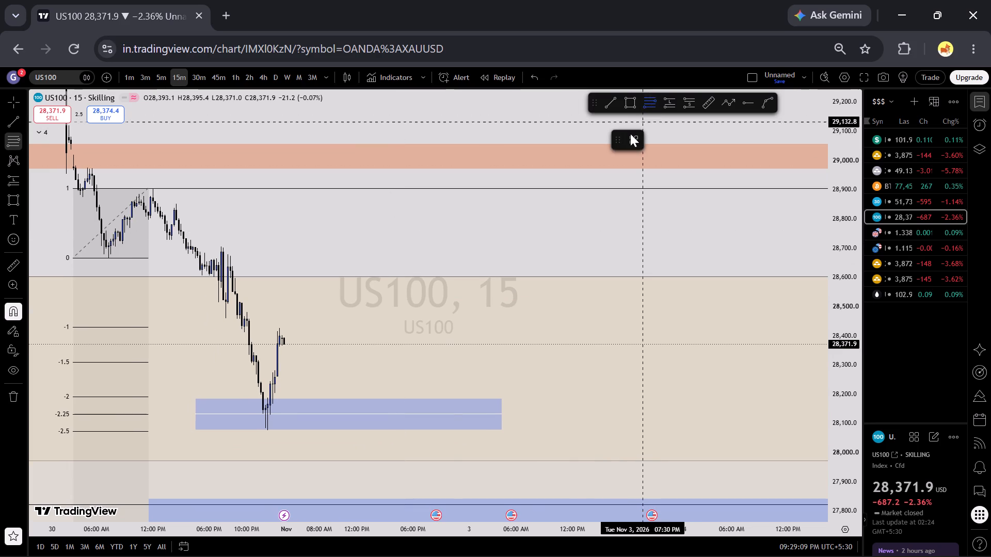
click(630, 134)
click(644, 327)
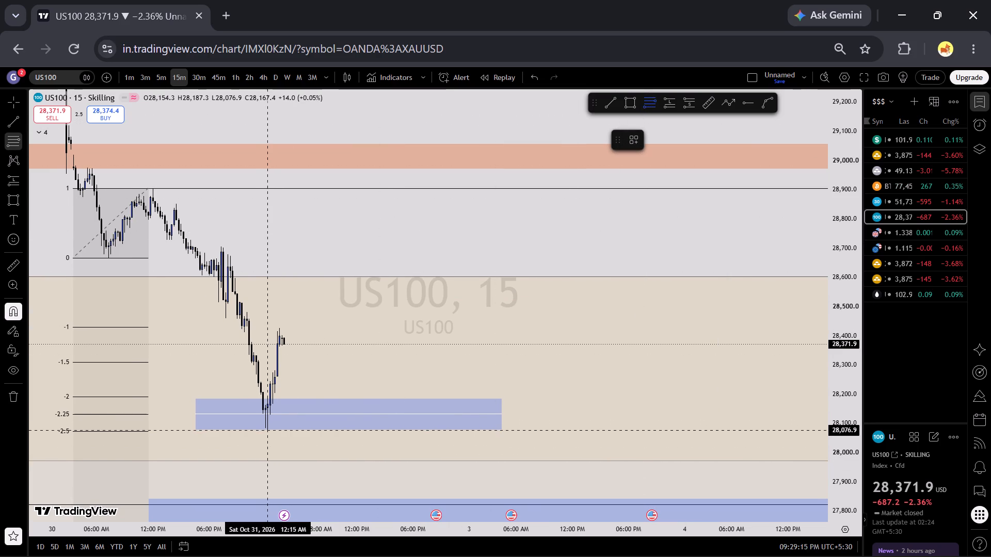
click(268, 444)
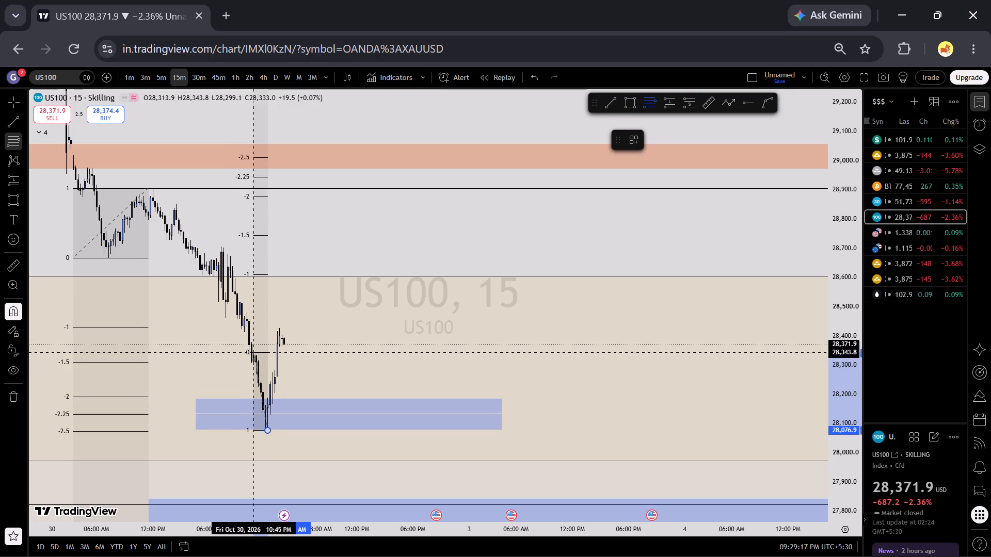
click(253, 346)
click(370, 229)
On the 1-hour US100 chart, delete the two older downward Fib projections anchored at the October 29 and October 30 swing highs.
scroll(694, 291, down, 5)
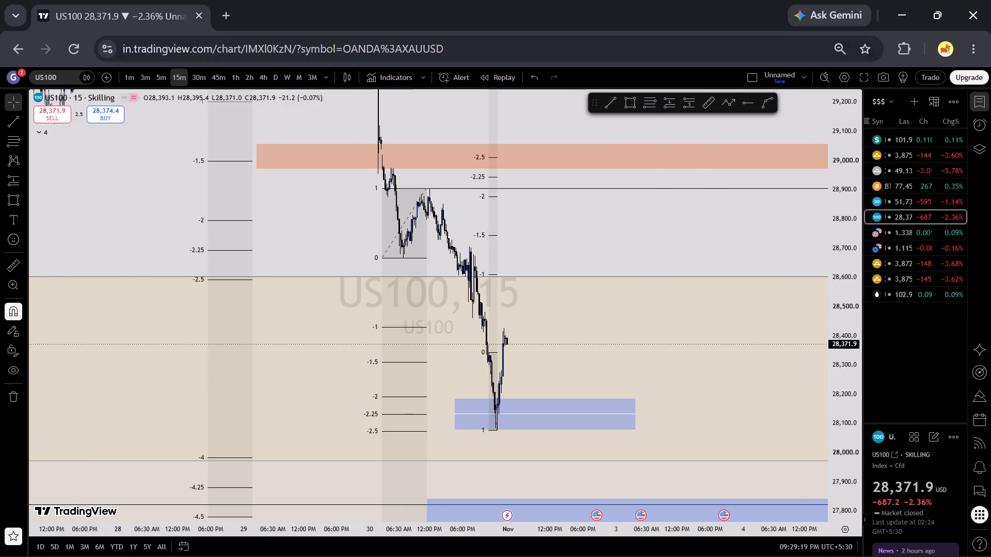
click(235, 74)
scroll(666, 206, up, 4)
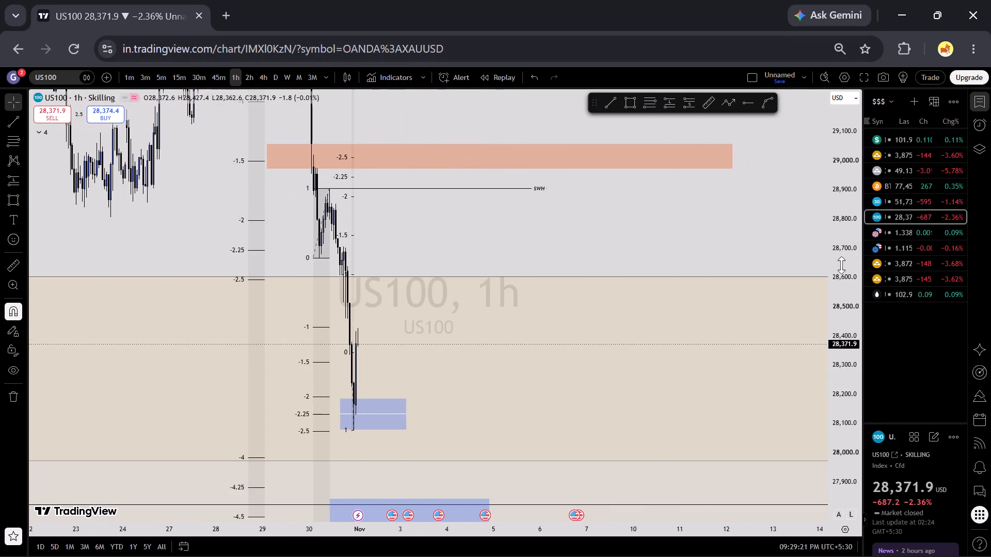
scroll(843, 267, down, 20)
scroll(843, 267, down, 2)
drag(510, 201, 614, 202)
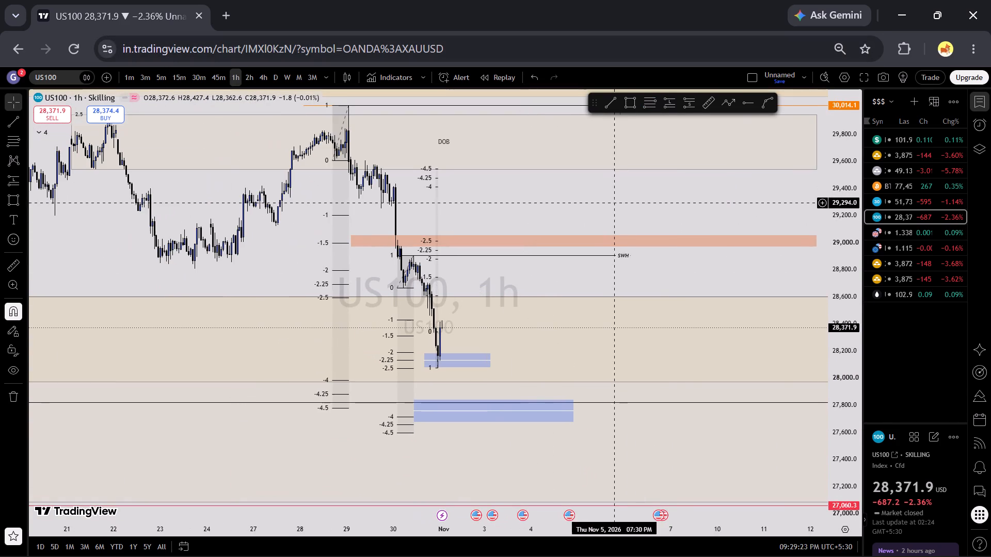
scroll(822, 302, down, 10)
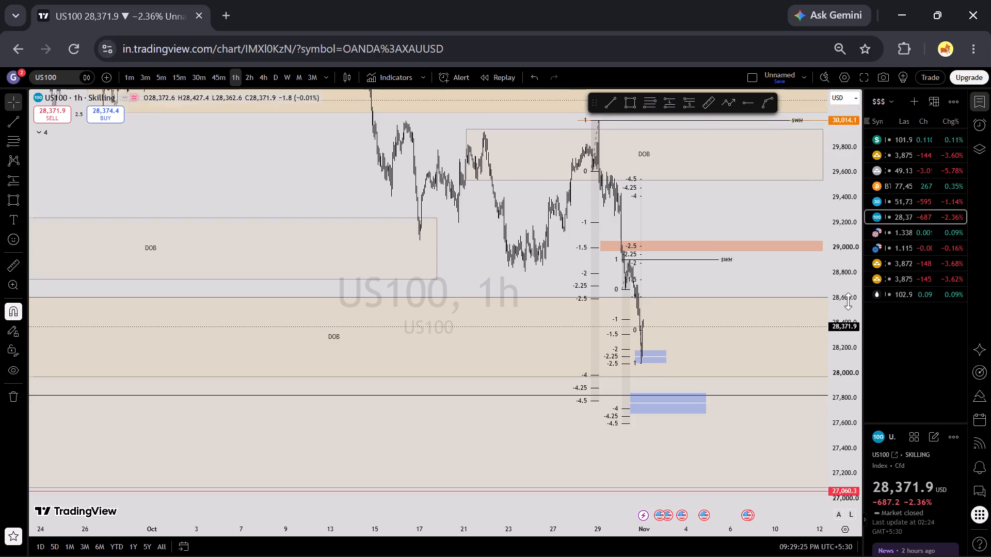
scroll(848, 301, down, 9)
scroll(564, 270, up, 4)
click(481, 247)
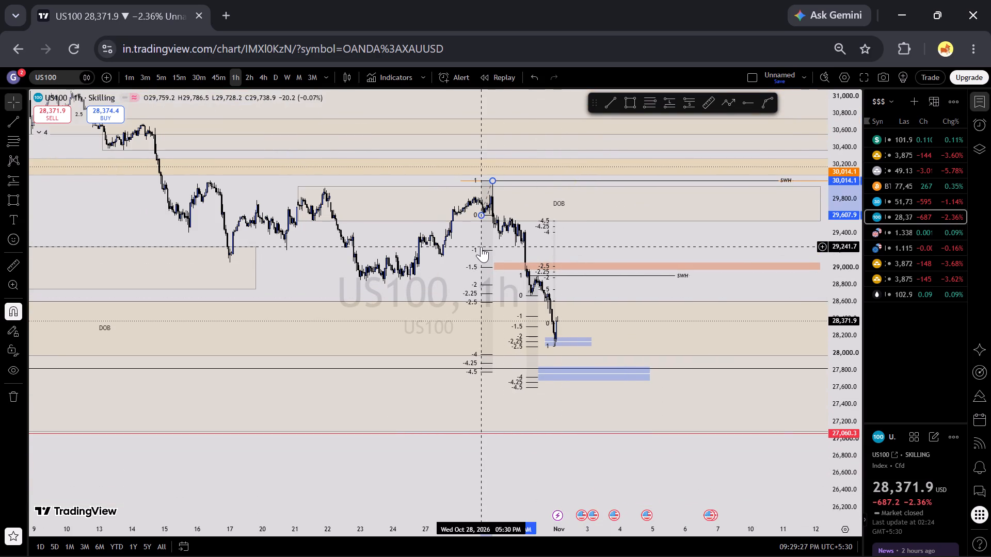
click(768, 143)
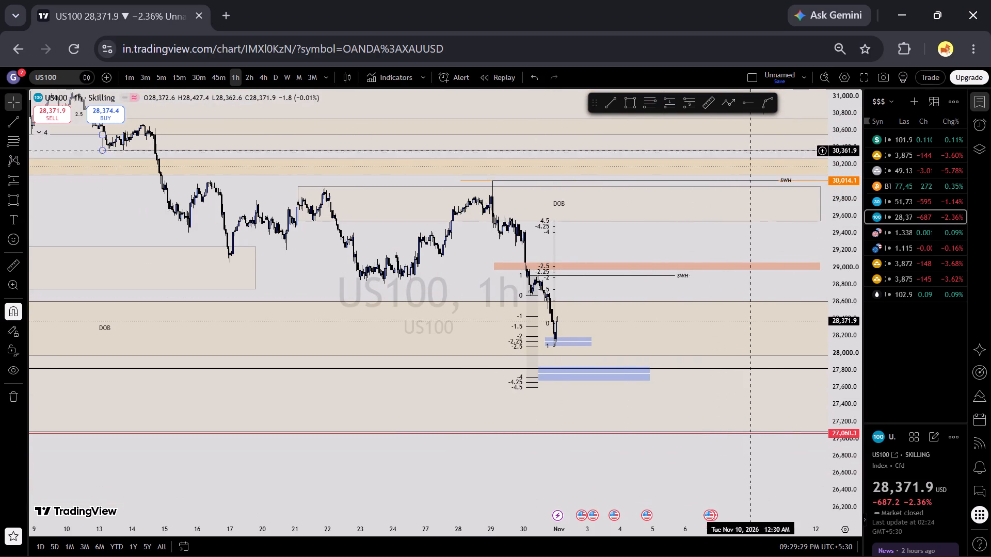
click(525, 295)
click(773, 134)
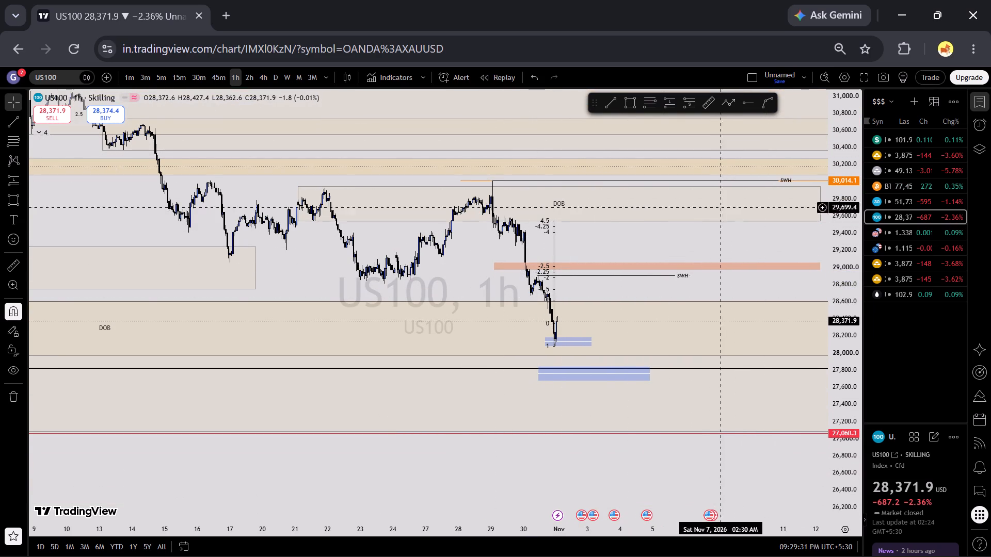
Draw a rectangle with the Selling zone template over the -2 to -2.5 levels, about 28,872 to 29,023, from November 2 to November 4.
scroll(855, 301, up, 17)
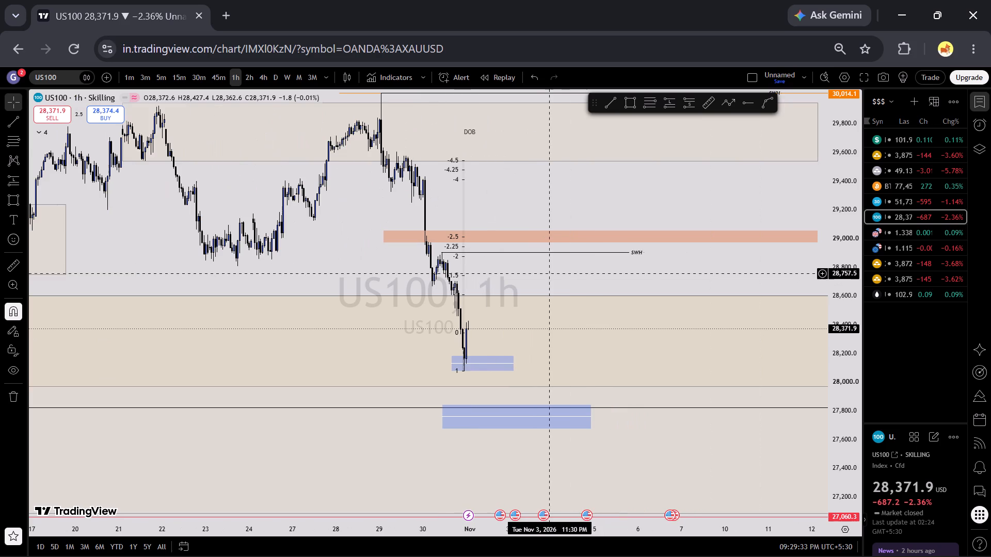
click(630, 100)
click(631, 136)
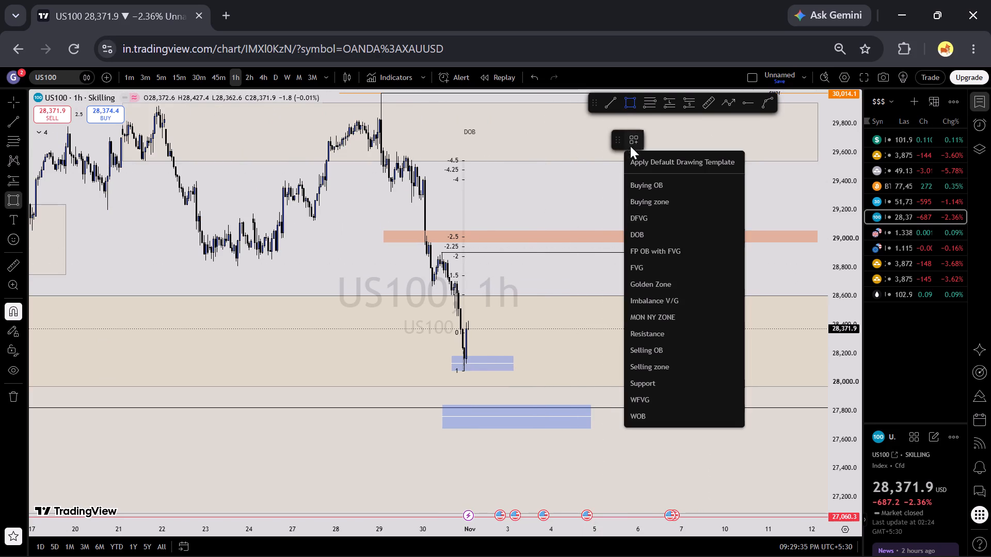
click(663, 366)
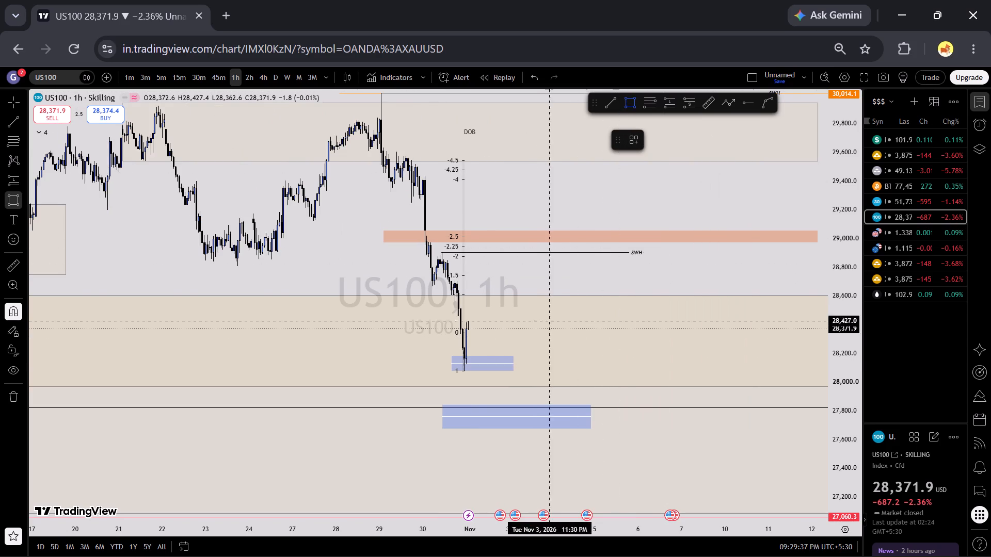
click(474, 257)
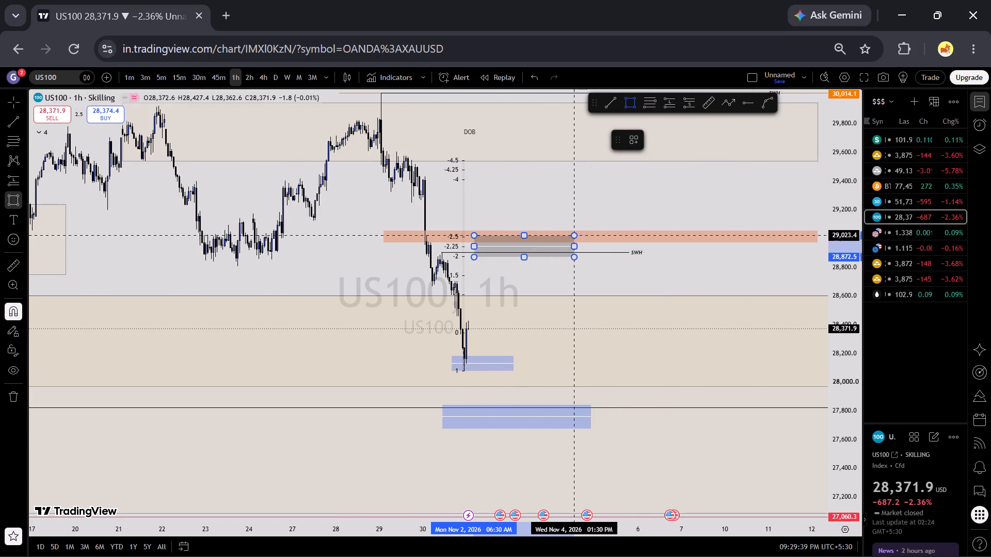
click(574, 235)
click(607, 185)
Draw a second Selling zone rectangle over the -4 to -4.5 levels, about 29,408 to 29,550, starting on November 2.
click(636, 106)
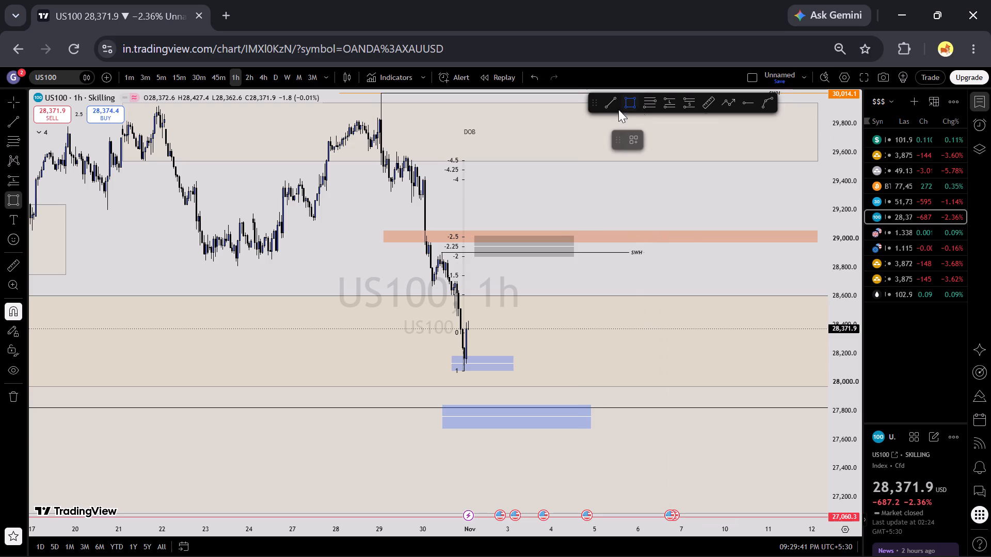
click(487, 180)
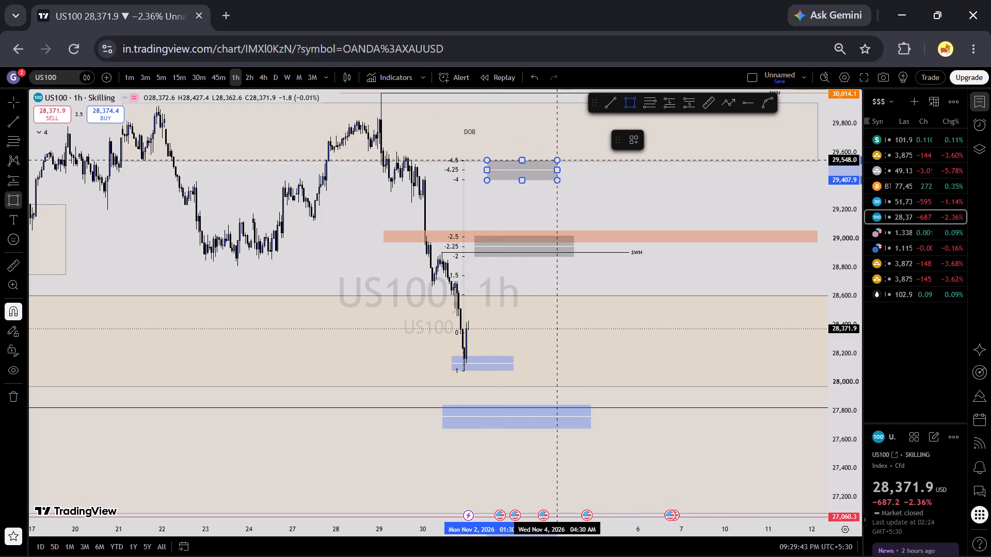
click(603, 159)
click(647, 189)
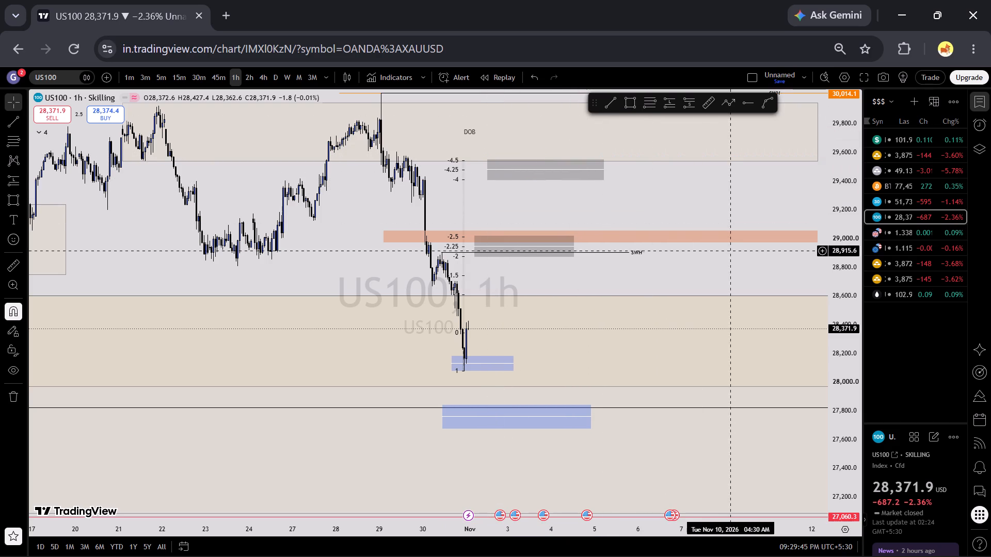
Draw a horizontal trend line with the SWL template from the 28,076.9 low on October 30 to about November 5.
scroll(745, 301, up, 2)
drag(730, 275, 519, 276)
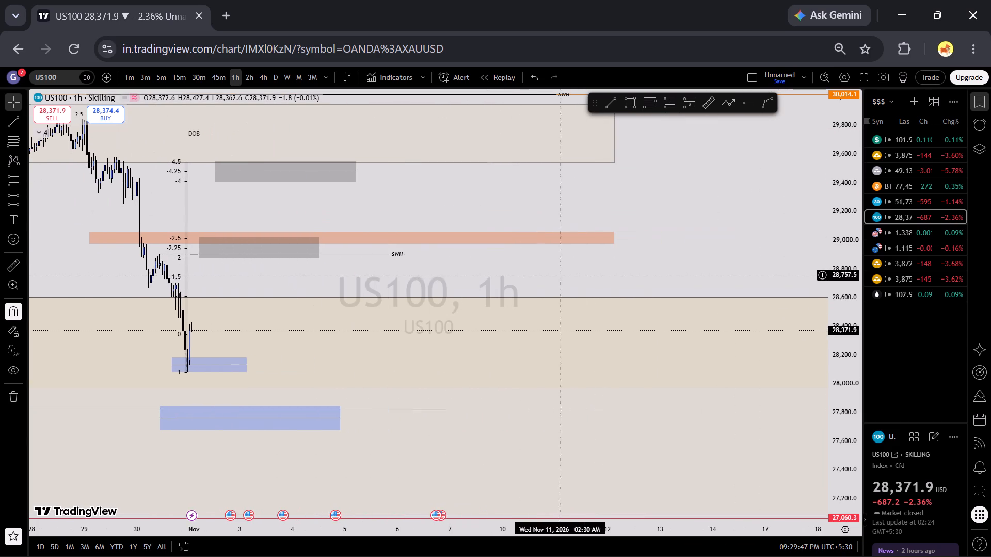
click(604, 106)
click(630, 143)
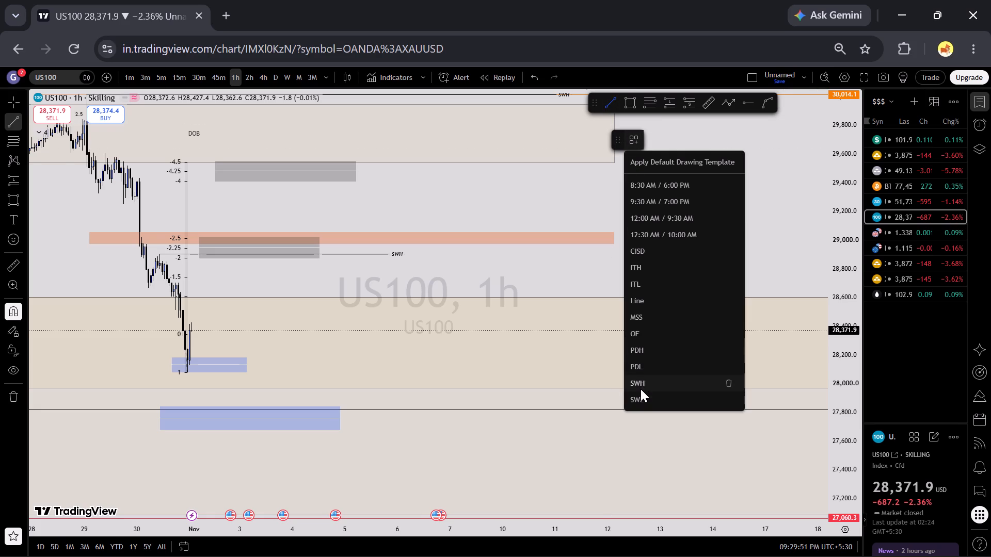
click(635, 400)
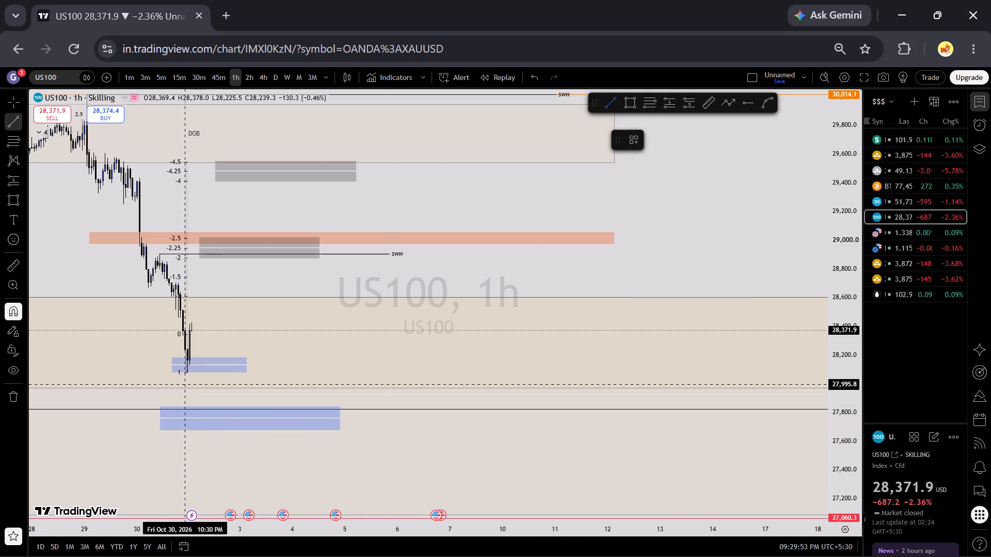
click(186, 383)
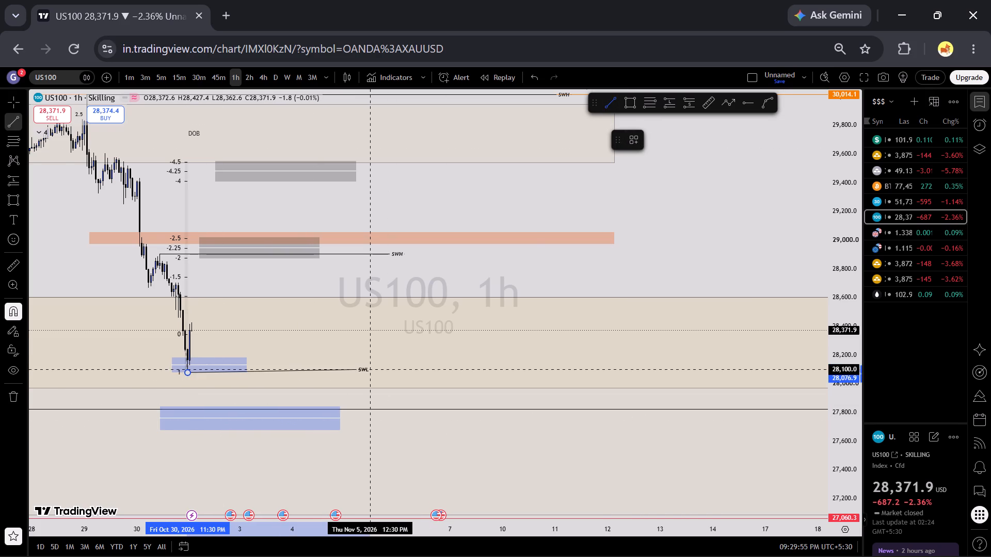
shift+click(374, 368)
click(411, 274)
Draw a rising zigzag path from about 28,186 through peaks near 28,620 and 28,984, ending at the upper grey zone near 29,420.
drag(386, 266, 471, 255)
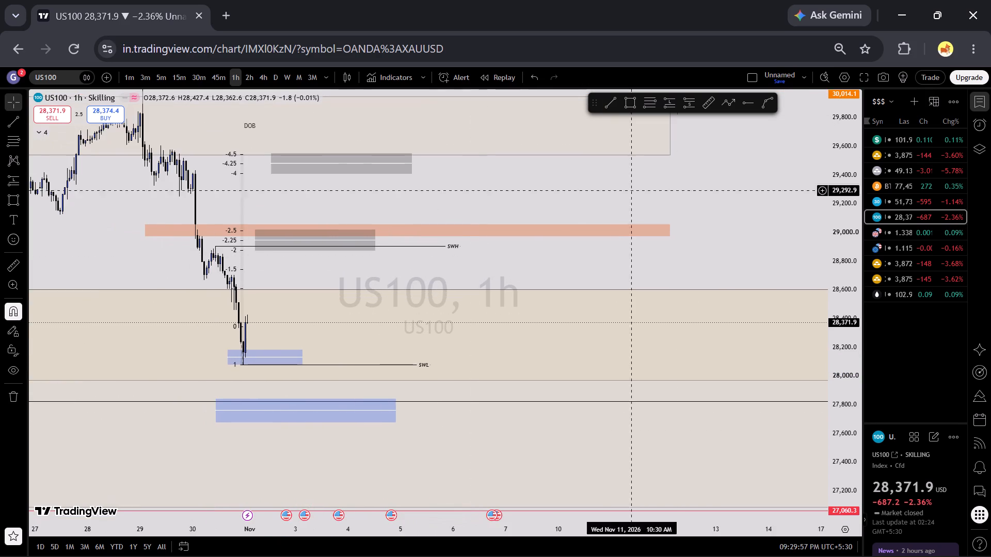
click(727, 97)
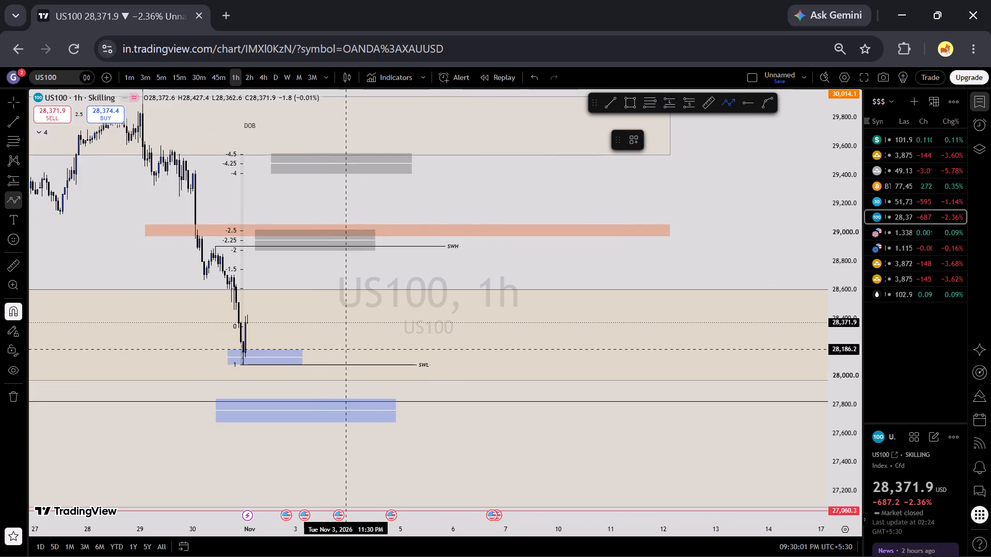
click(379, 349)
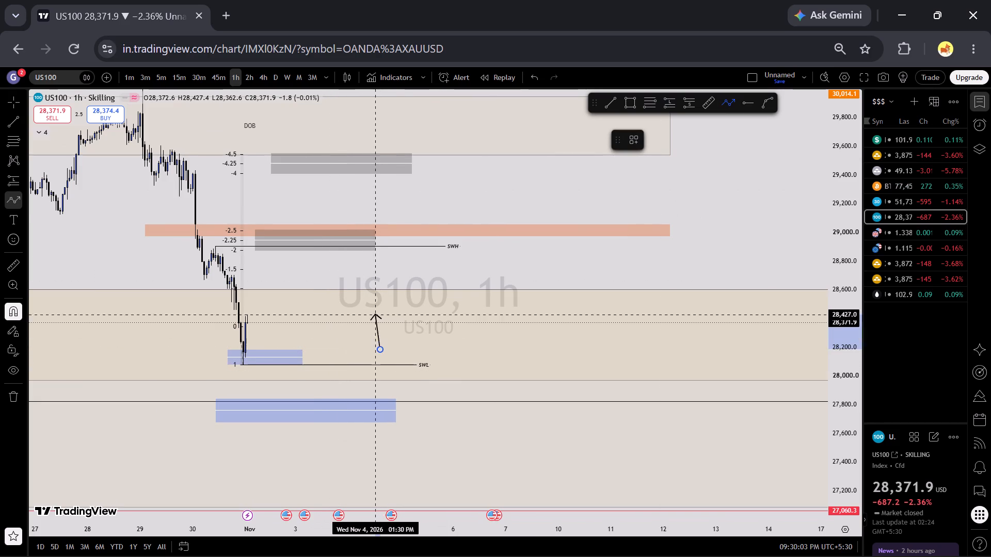
click(385, 286)
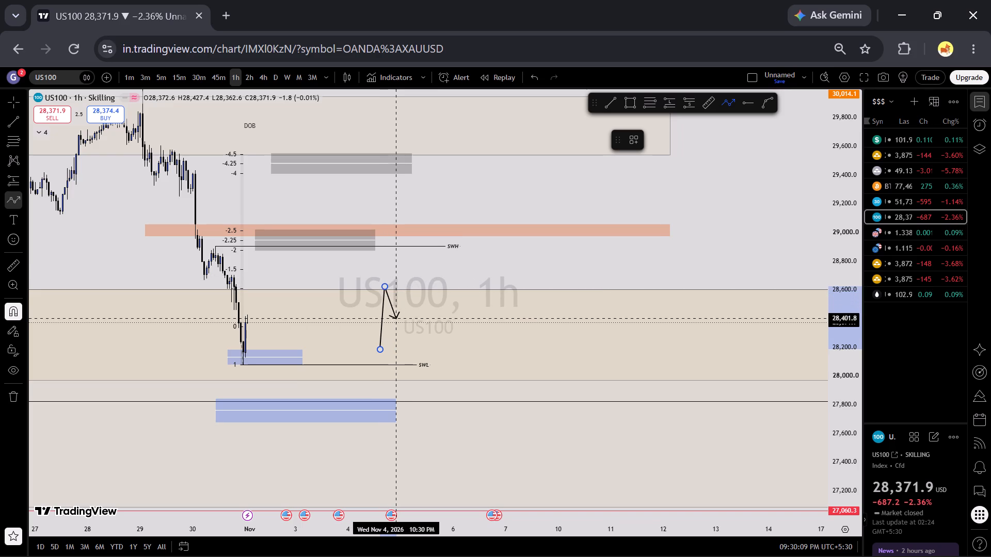
click(395, 327)
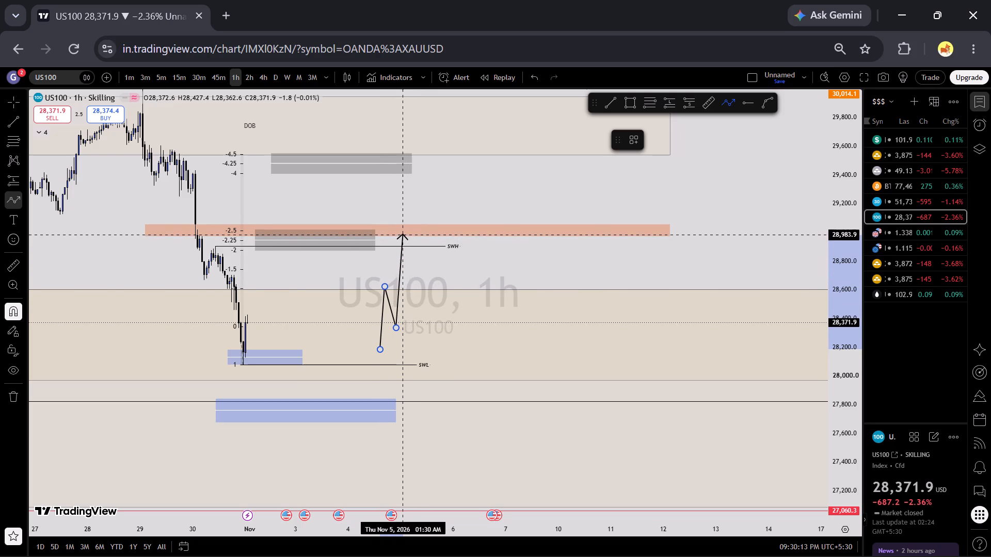
click(403, 235)
click(419, 275)
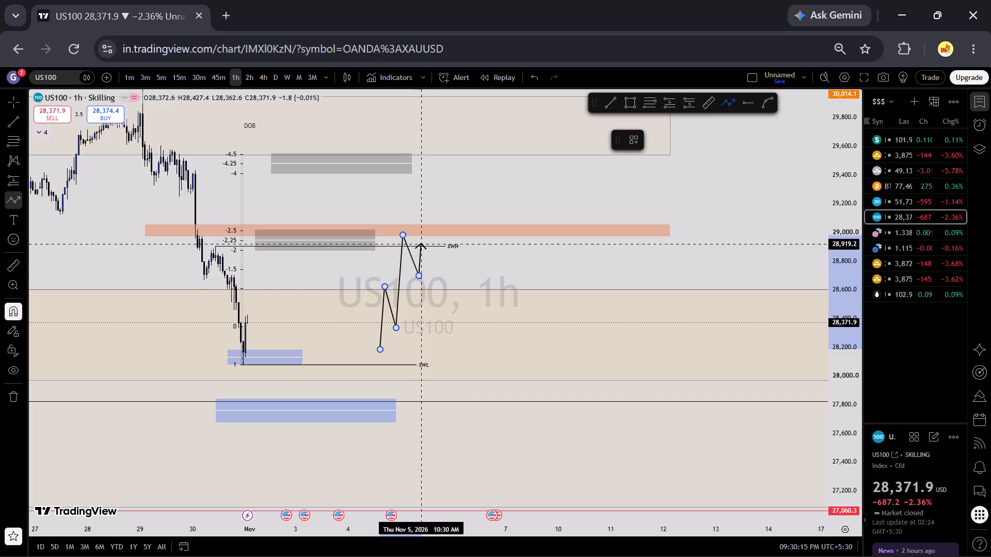
click(430, 171)
right_click(430, 171)
click(450, 201)
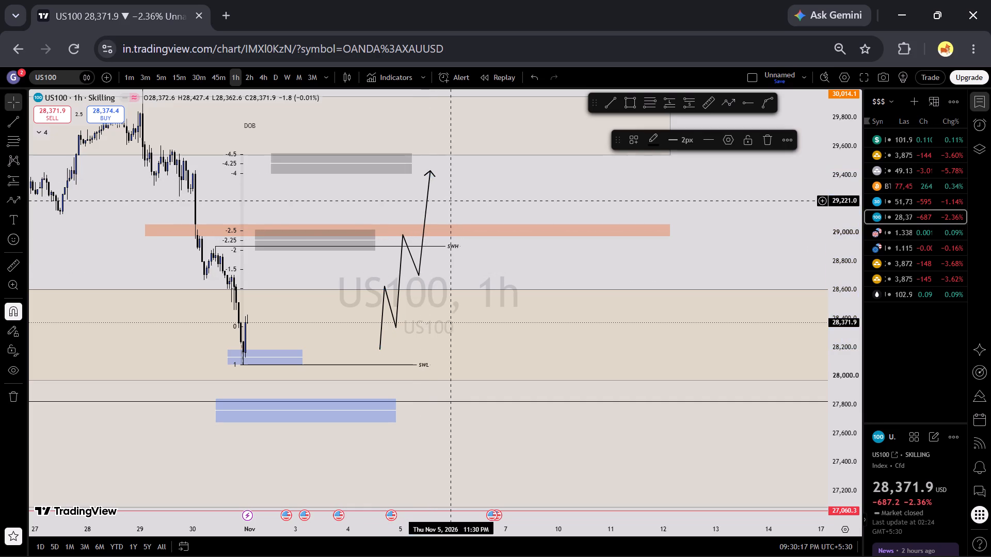
Raise the path's first peak to about 28,650, its second peak to about 29,000 and its arrowhead to about 29,500.
drag(402, 236, 407, 233)
click(385, 285)
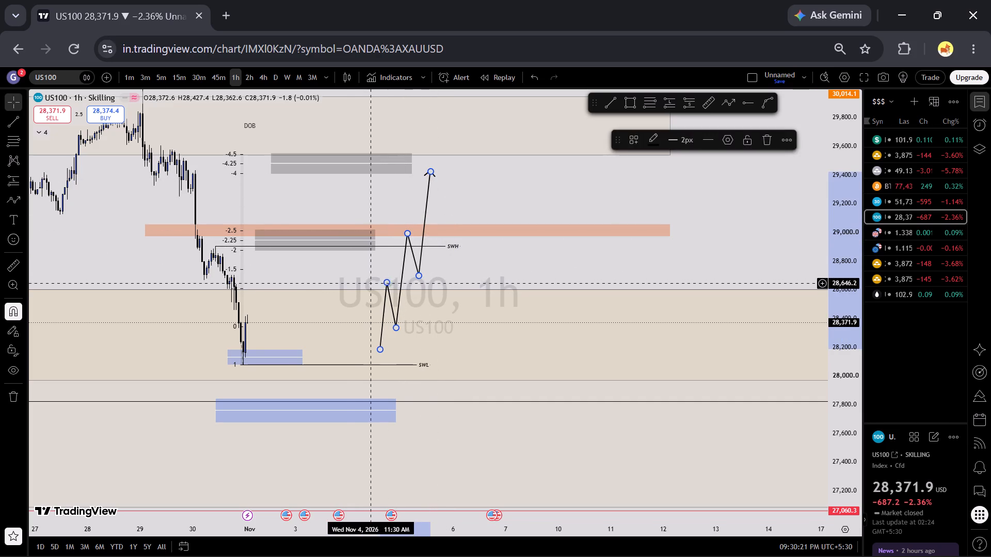
click(356, 260)
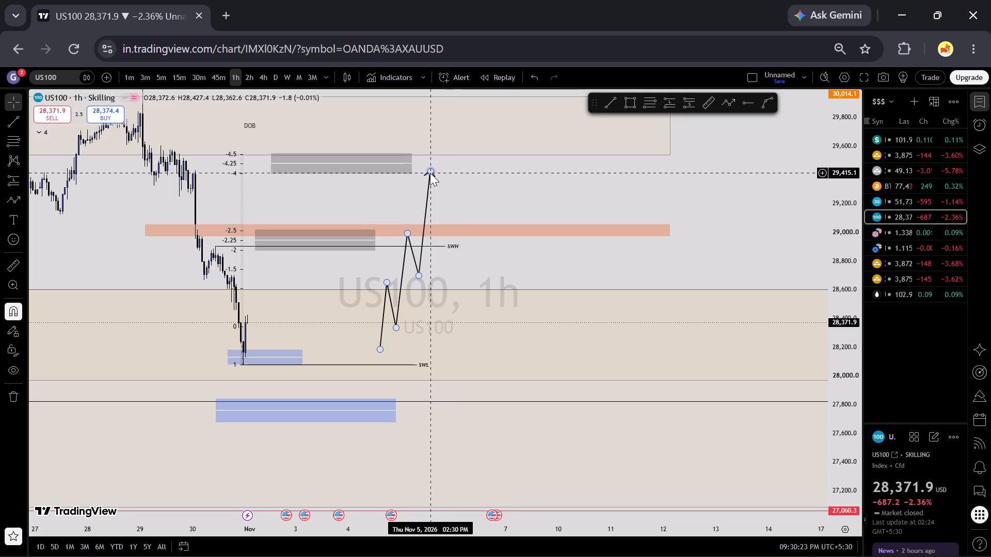
drag(430, 173, 432, 159)
click(461, 176)
Review the 1-hour US100 chart with the path and zones, and check the list of price alerts.
drag(491, 190, 492, 190)
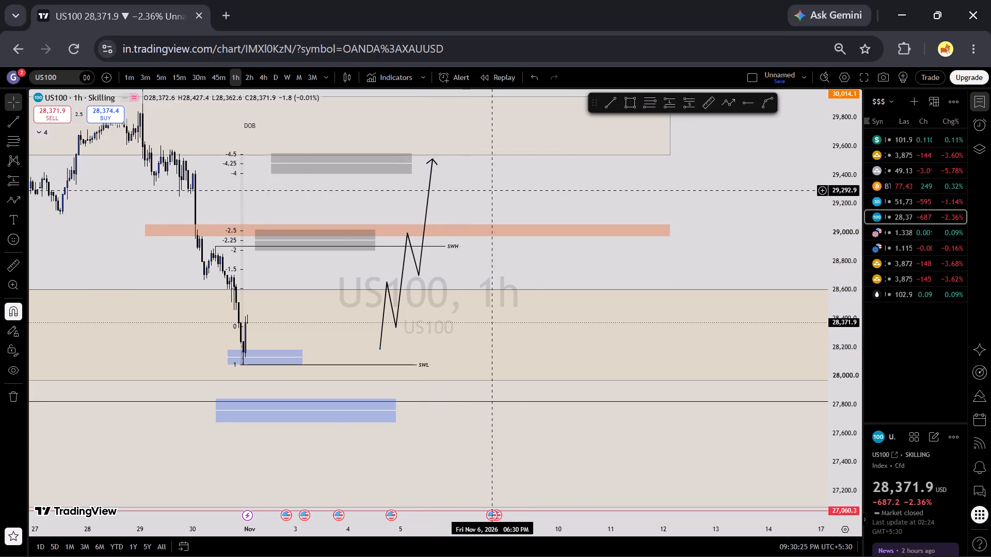
drag(492, 190, 650, 184)
scroll(795, 292, up, 1)
scroll(851, 304, down, 6)
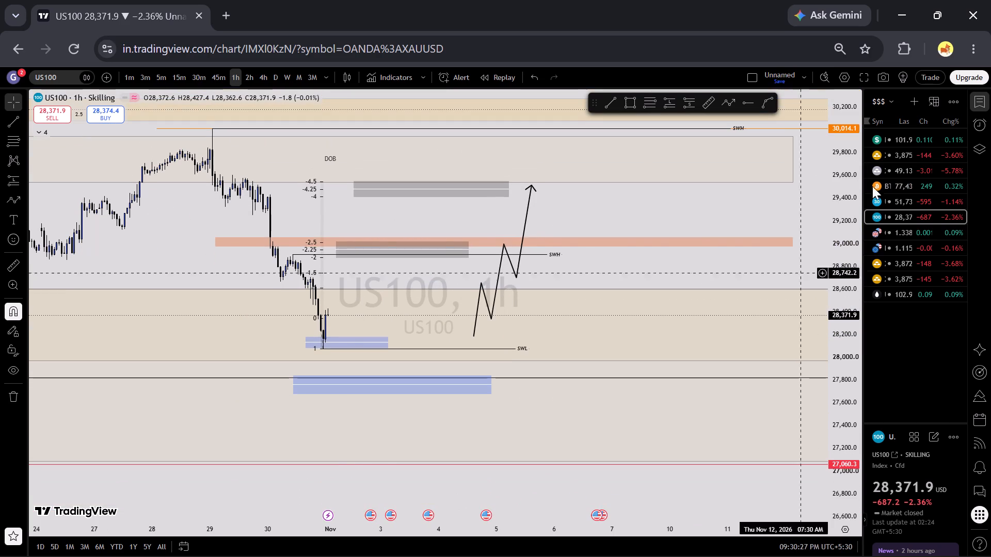
click(985, 125)
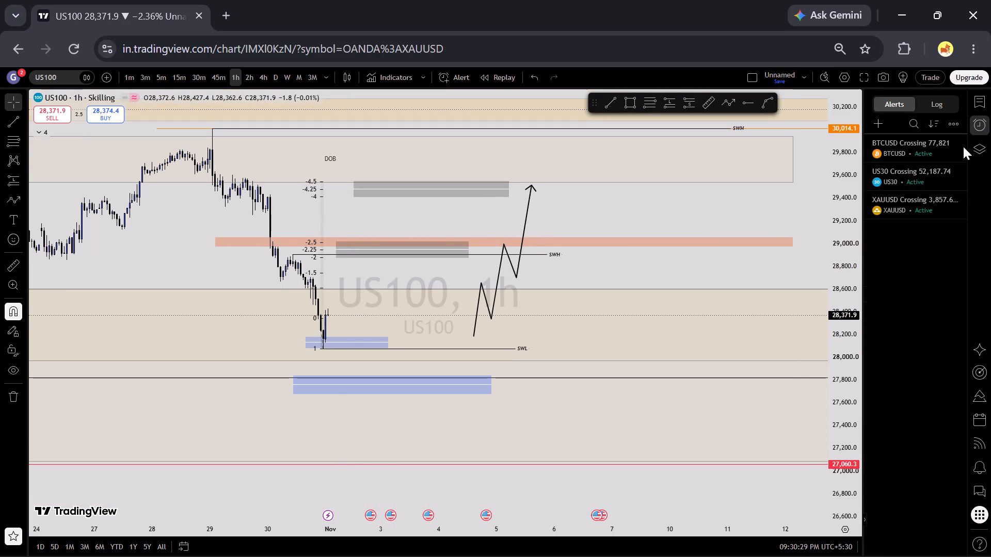
click(973, 99)
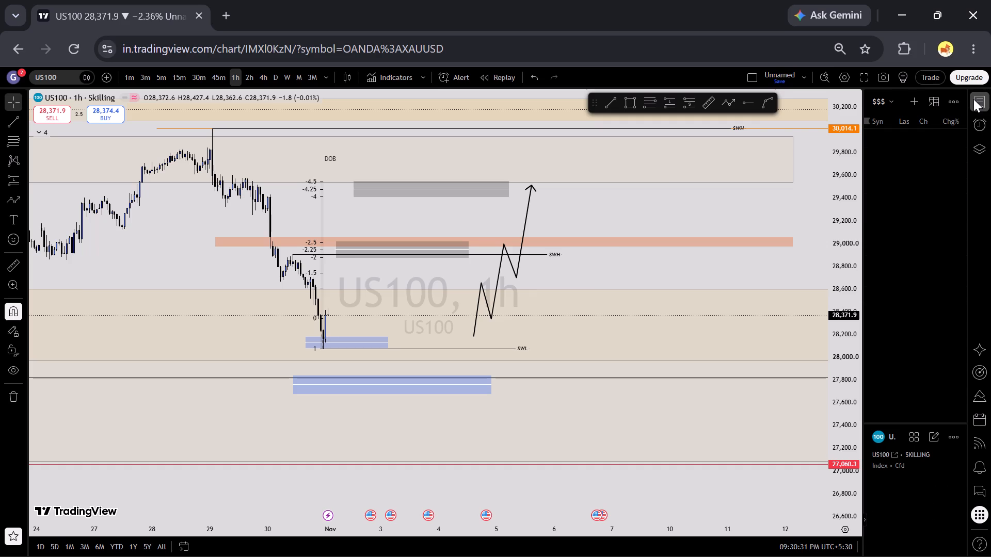
scroll(752, 208, down, 5)
scroll(753, 207, up, 2)
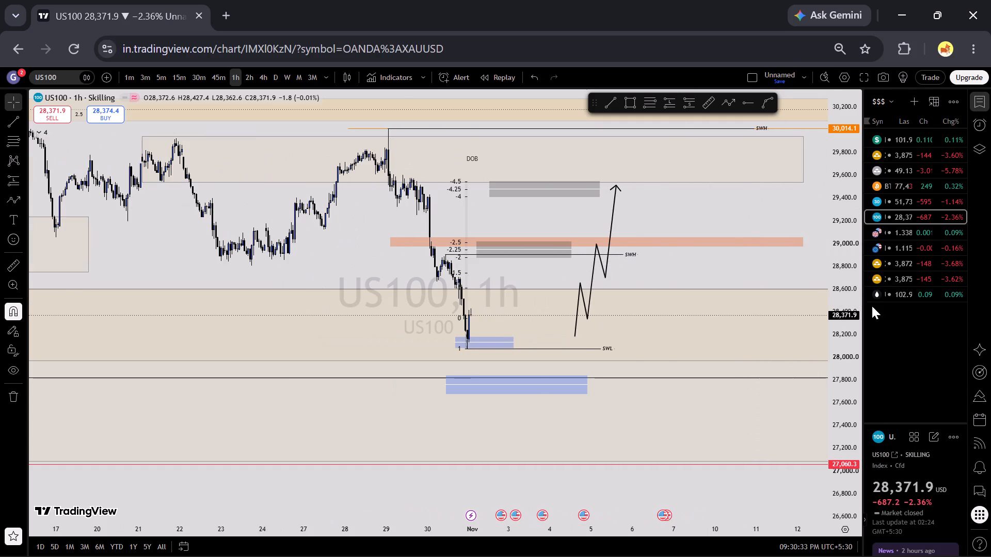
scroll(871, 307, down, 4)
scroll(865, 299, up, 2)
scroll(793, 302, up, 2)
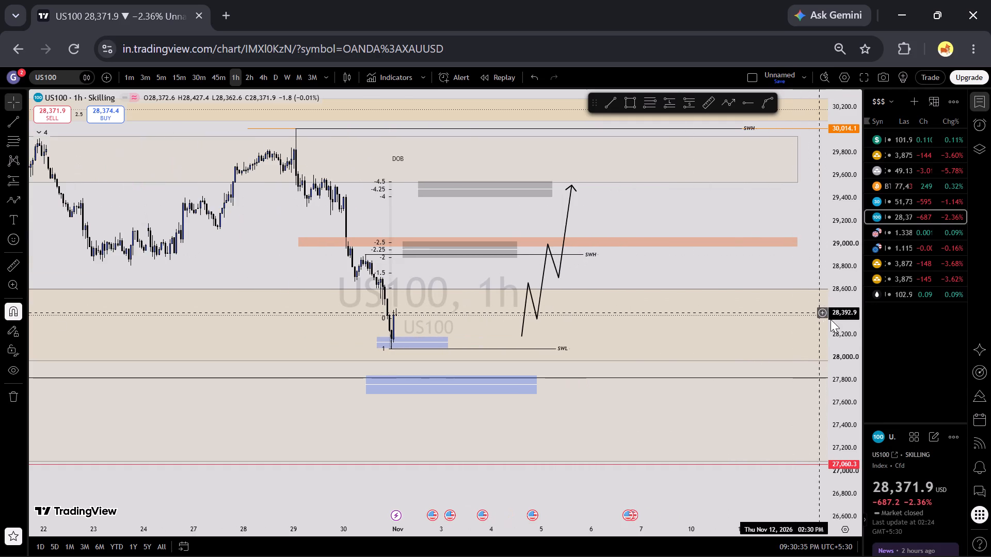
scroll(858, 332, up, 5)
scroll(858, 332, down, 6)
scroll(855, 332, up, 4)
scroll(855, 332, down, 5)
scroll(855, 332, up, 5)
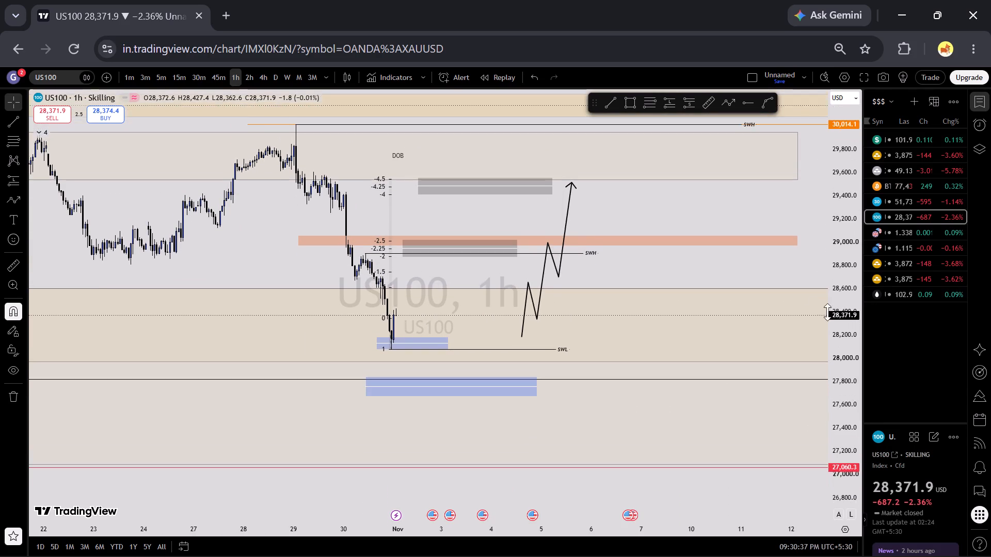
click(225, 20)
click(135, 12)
Open the What's new feed, skim the recent feature announcements, and return to the US100 chart.
click(17, 77)
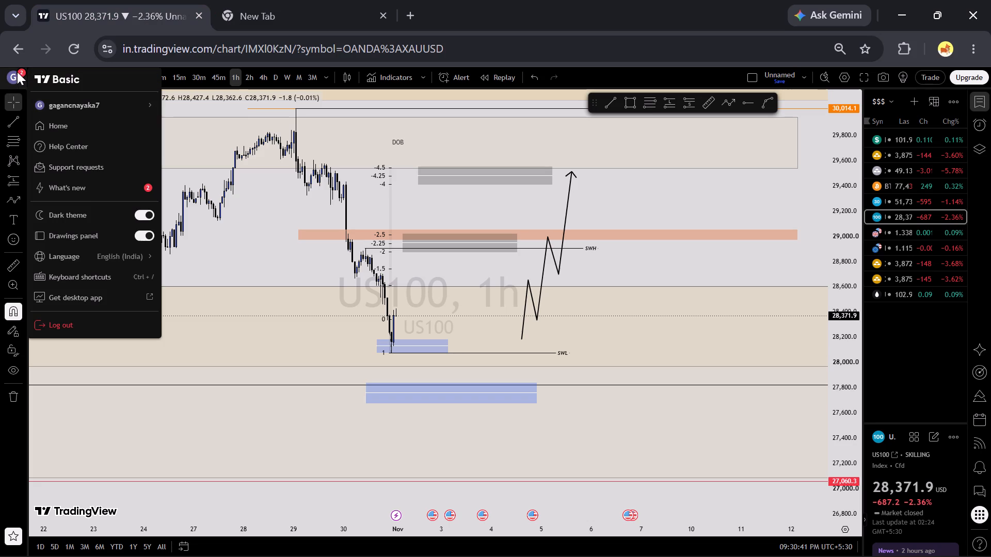
click(82, 185)
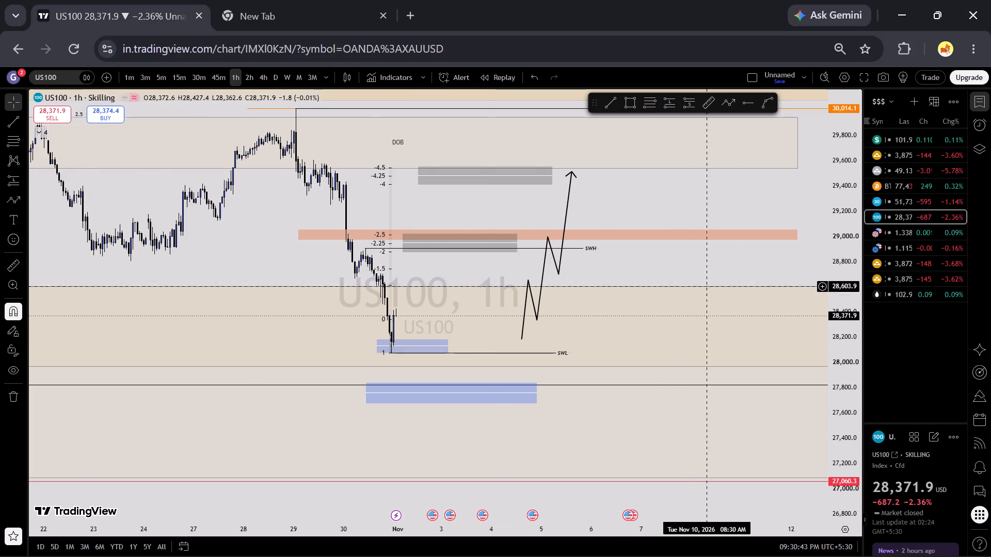
scroll(861, 309, down, 6)
scroll(861, 309, up, 6)
scroll(862, 310, down, 14)
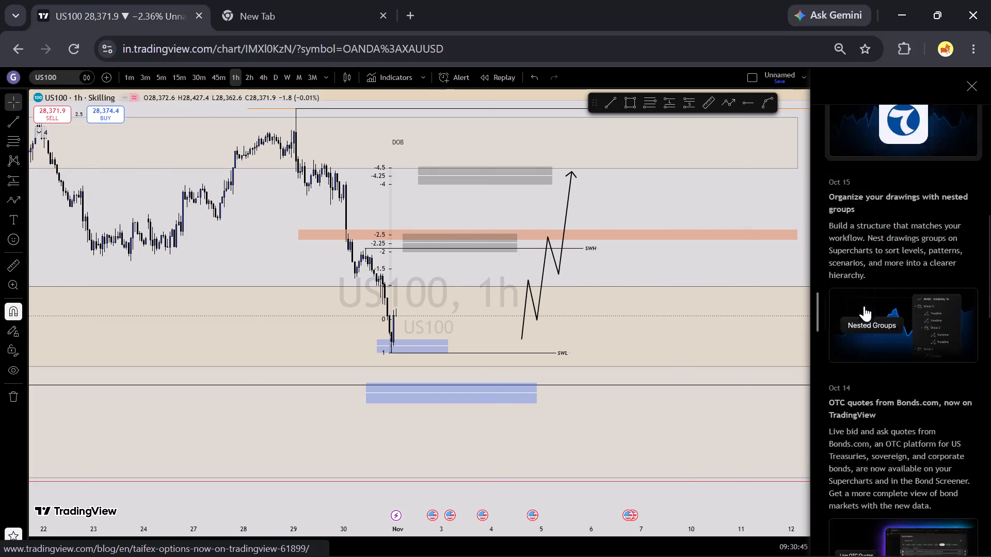
scroll(864, 306, up, 7)
scroll(864, 306, down, 20)
scroll(864, 306, down, 11)
click(976, 86)
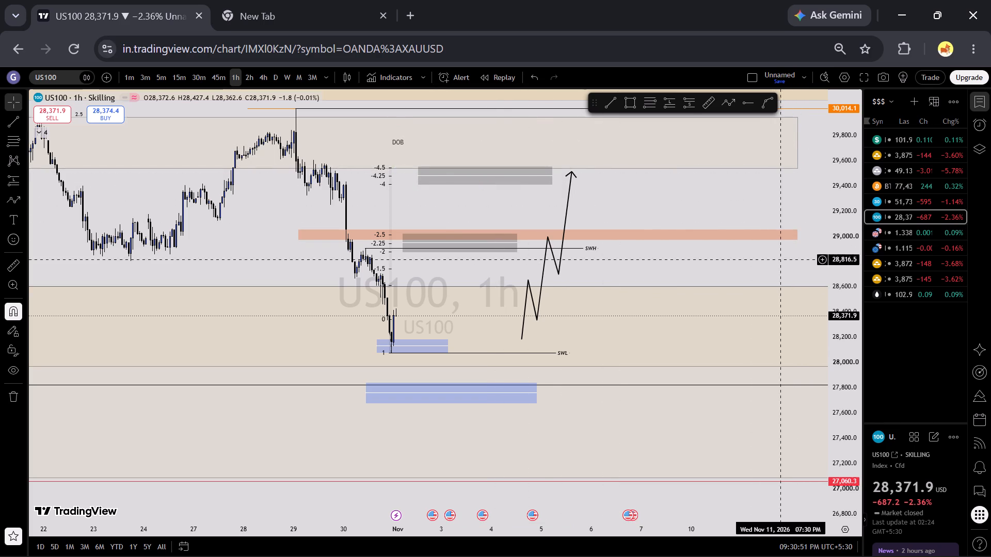
Close the Chrome window with the US100 chart and return to the desktop.
click(342, 1)
click(77, 15)
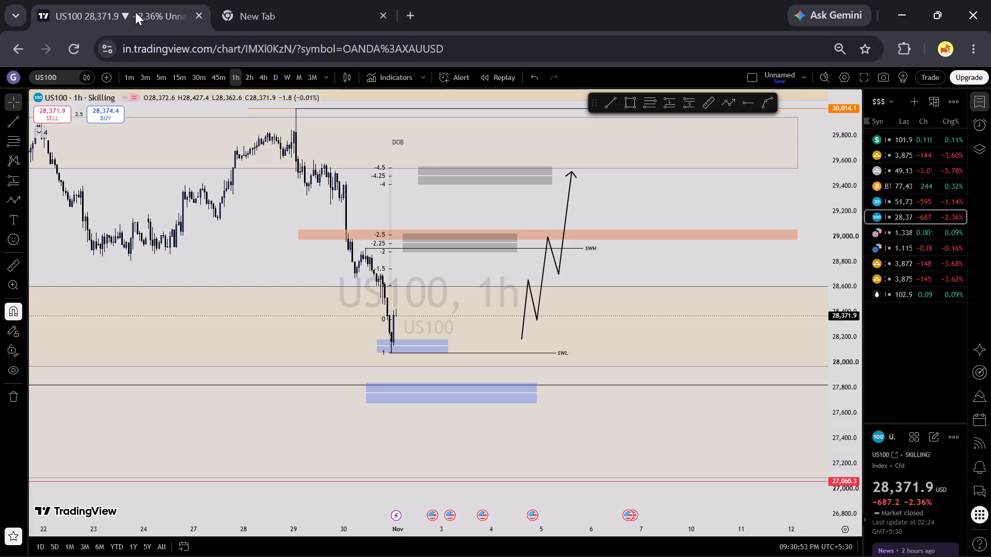
click(990, 0)
click(572, 152)
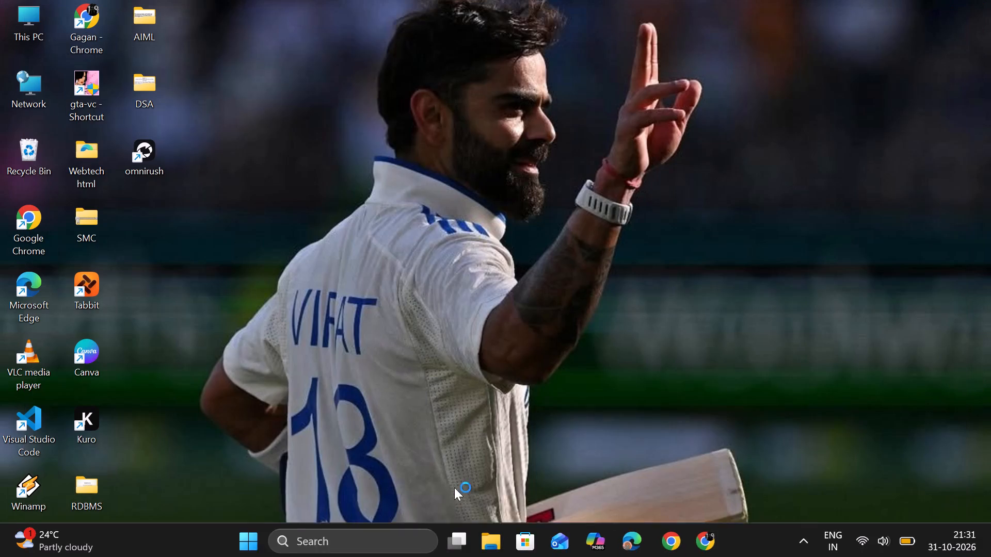
Launch Kuro from its desktop shortcut.
double_click(93, 428)
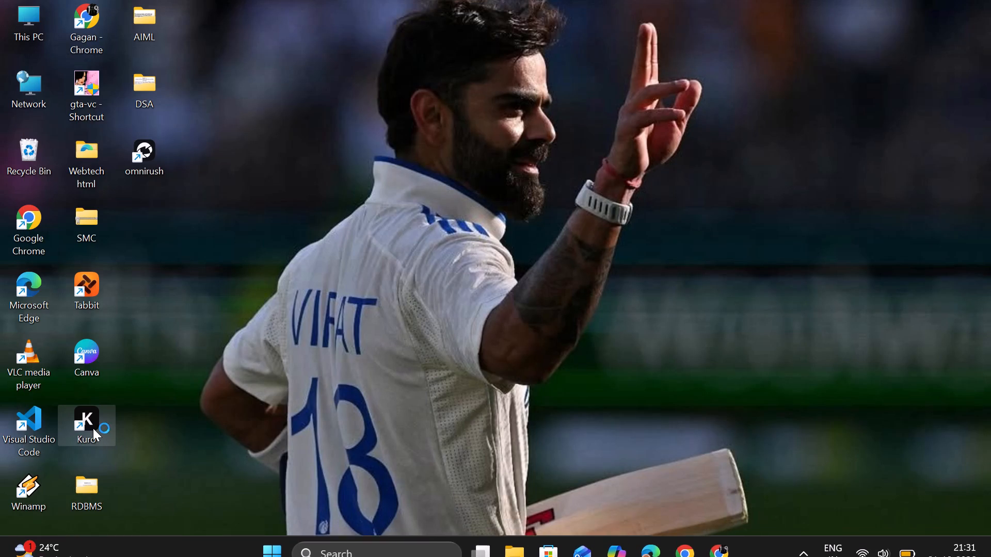